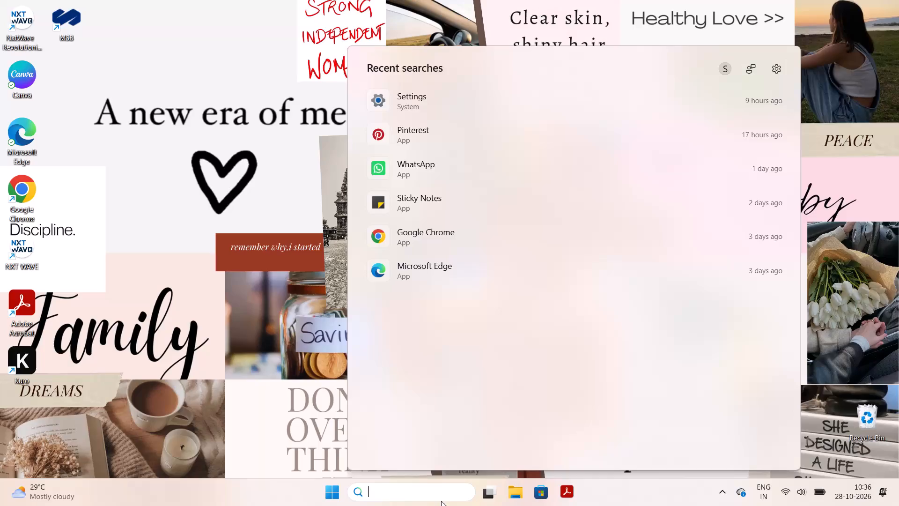
# Launch Microsoft Edge from the recent Windows searches.
pyautogui.click(430, 268)
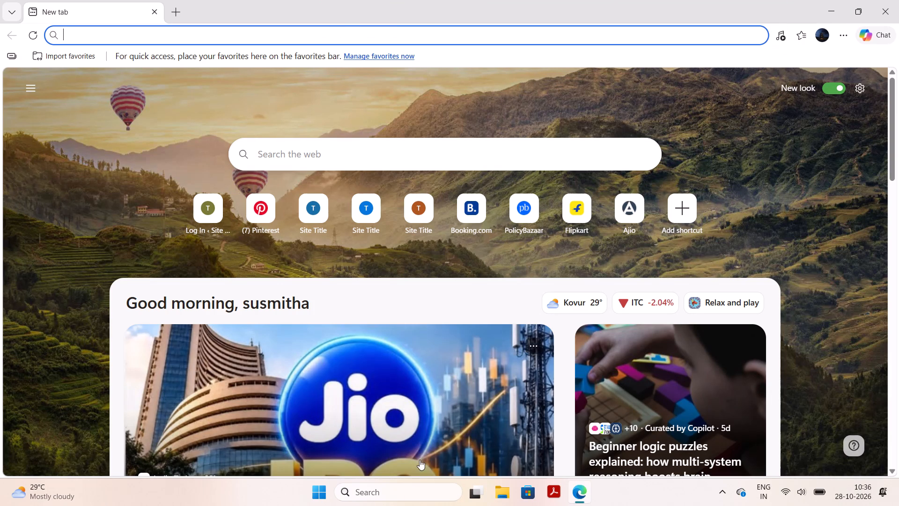
# Bring up Windows search again over the Edge window to reach the recently searched apps.
pyautogui.click(410, 496)
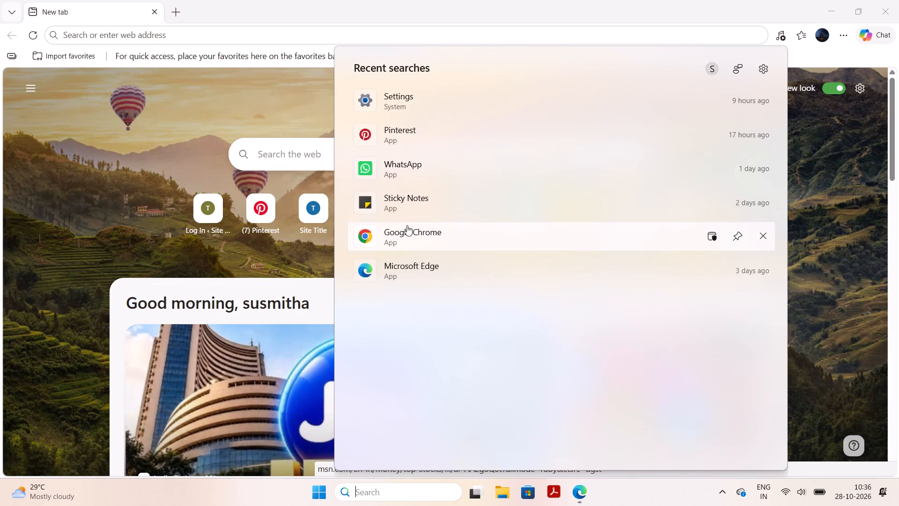
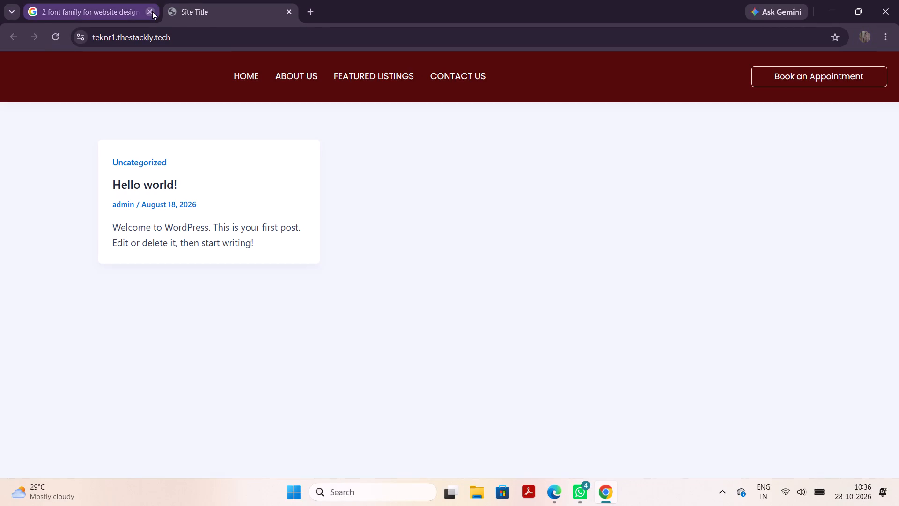
# Close the Chrome tab holding the Google search about font families for website design.
pyautogui.click(152, 11)
# Try the site header's navigation links in order: Home, About Us, Featured Listings and Contact Us.
pyautogui.click(242, 81)
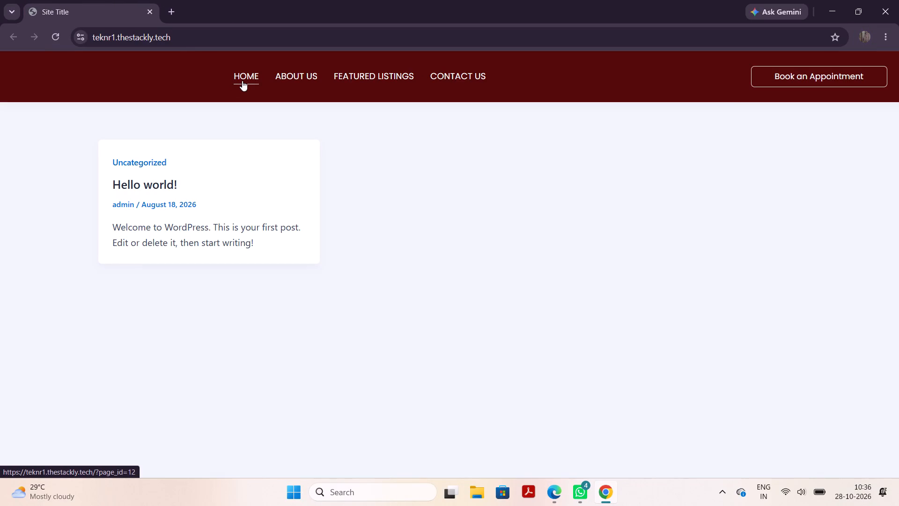
pyautogui.click(312, 75)
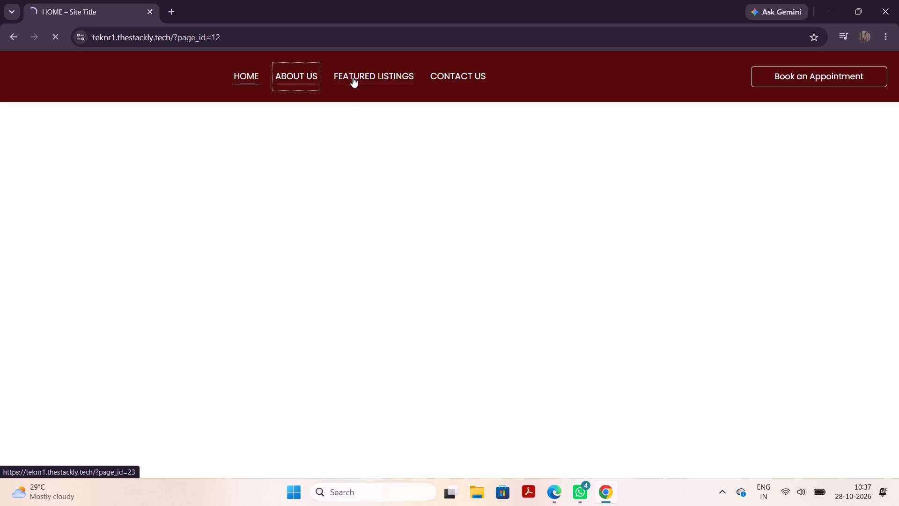
pyautogui.click(353, 77)
pyautogui.click(442, 69)
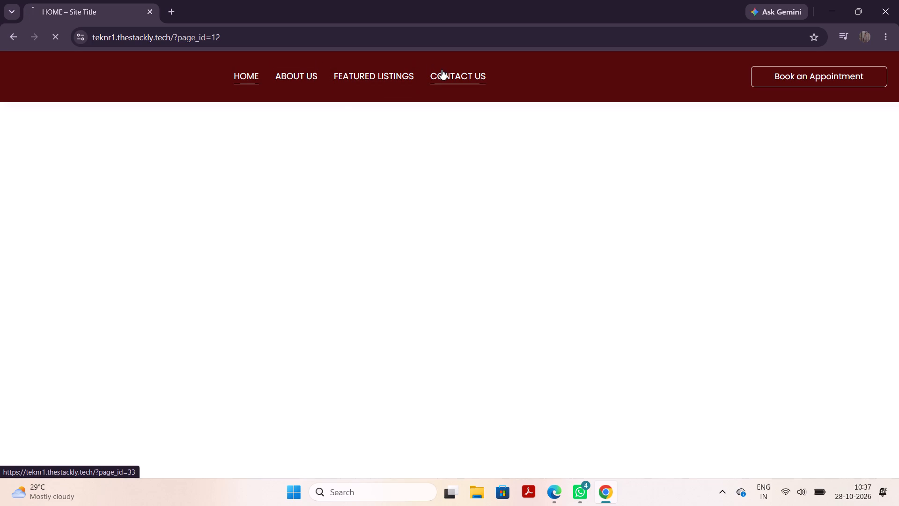
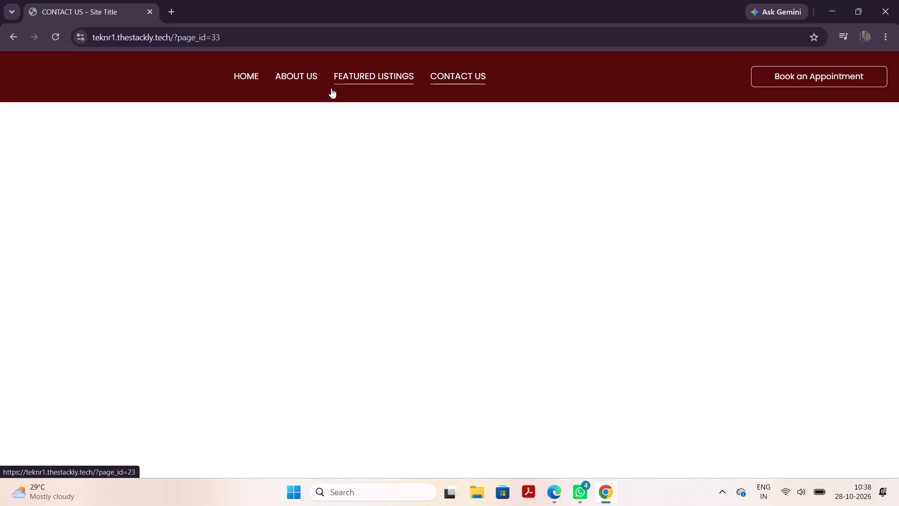
# Try the header's Featured Listings link again, and return to the Home page through the navigation.
pyautogui.click(346, 87)
pyautogui.click(253, 73)
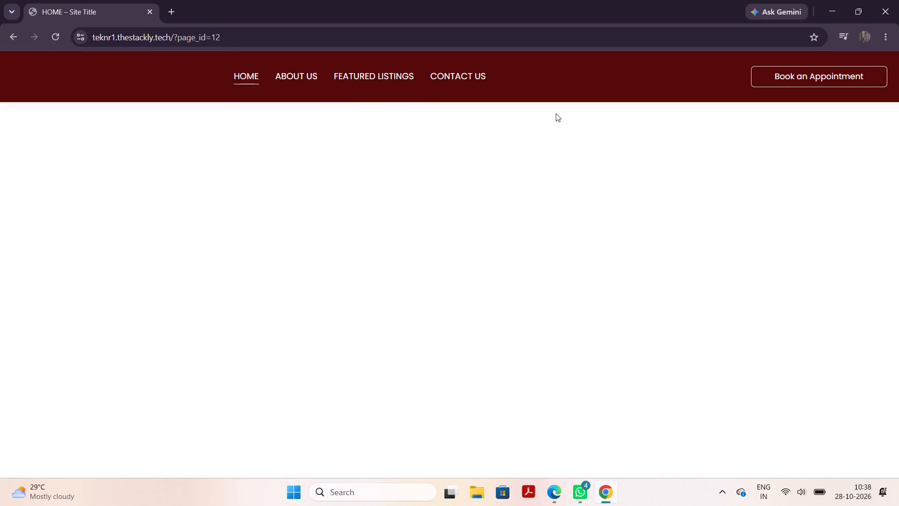
pyautogui.click(352, 39)
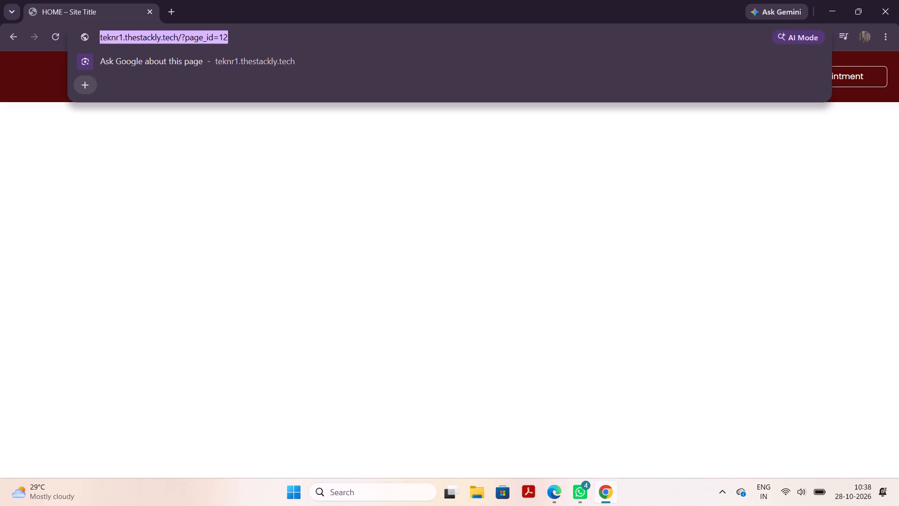
pyautogui.click(352, 39)
pyautogui.press('BackSpace')
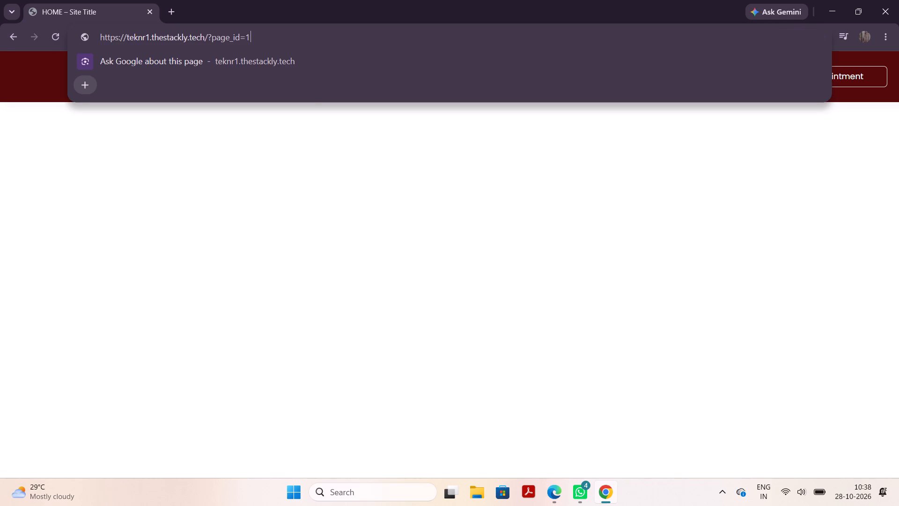
pyautogui.press('BackSpace')
pyautogui.press('BackSpace')
pyautogui.press('BackSpace')
pyautogui.press('BackSpace')
pyautogui.press('BackSpace')
pyautogui.press('BackSpace')
pyautogui.press('BackSpace')
pyautogui.press('BackSpace')
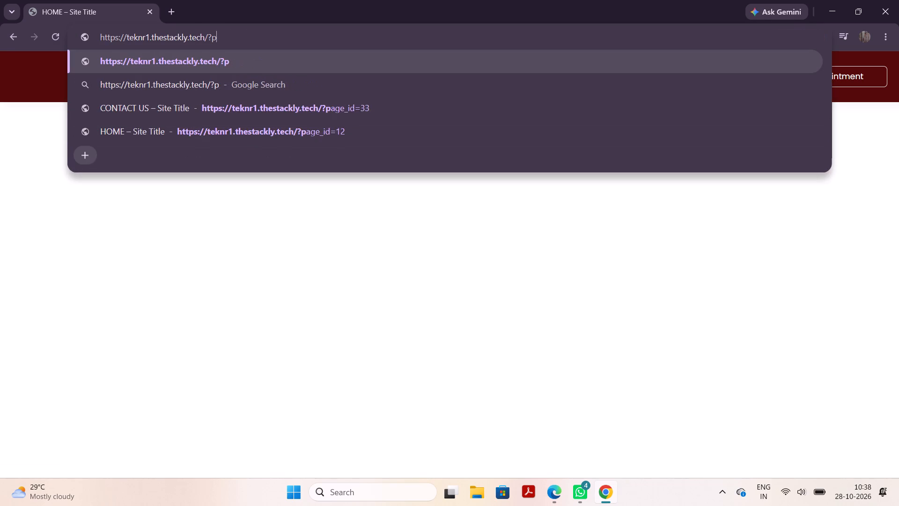
pyautogui.press('BackSpace')
pyautogui.press('BackSpace')
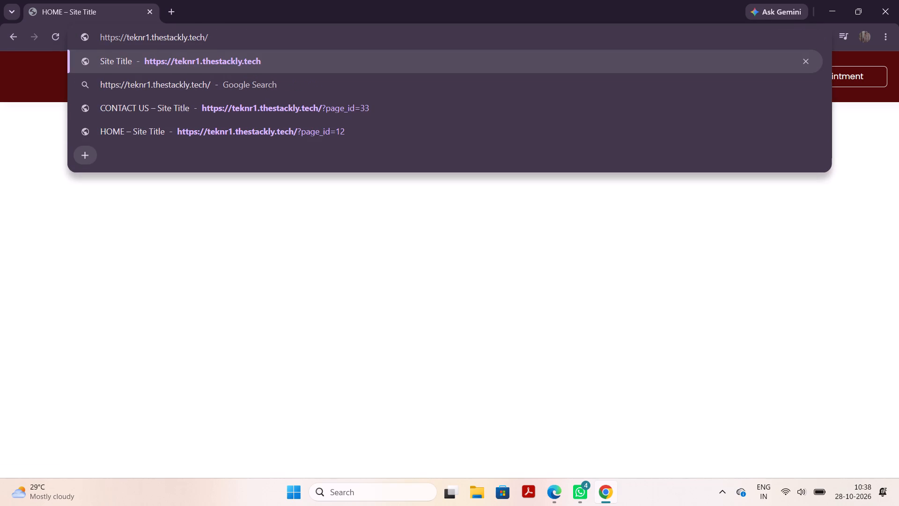
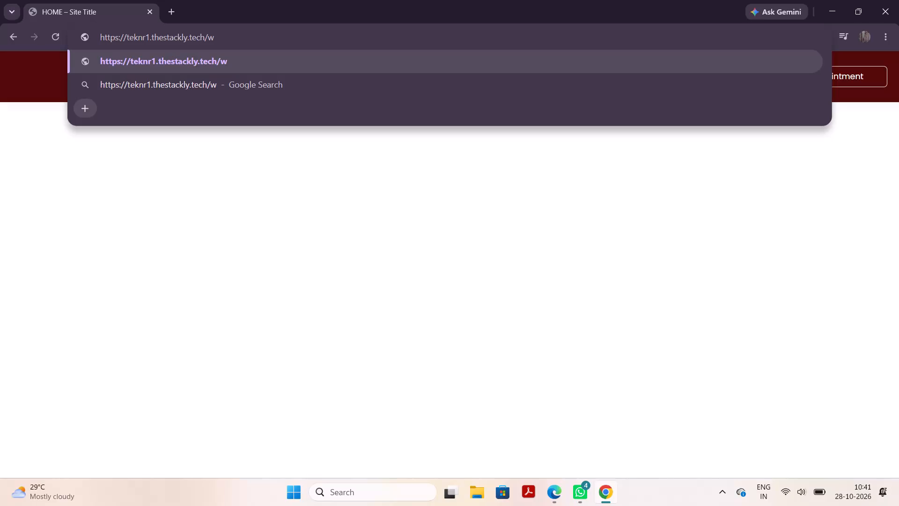
pyautogui.press('p')
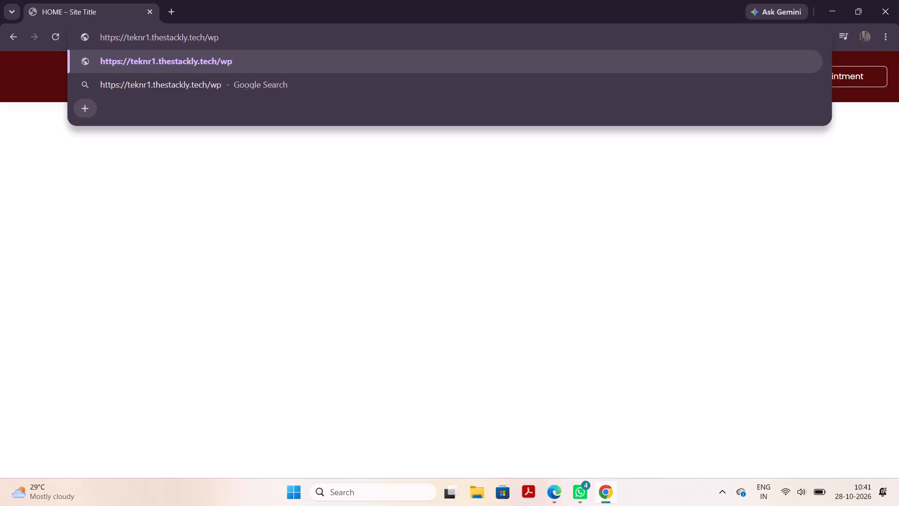
pyautogui.write('-ad')
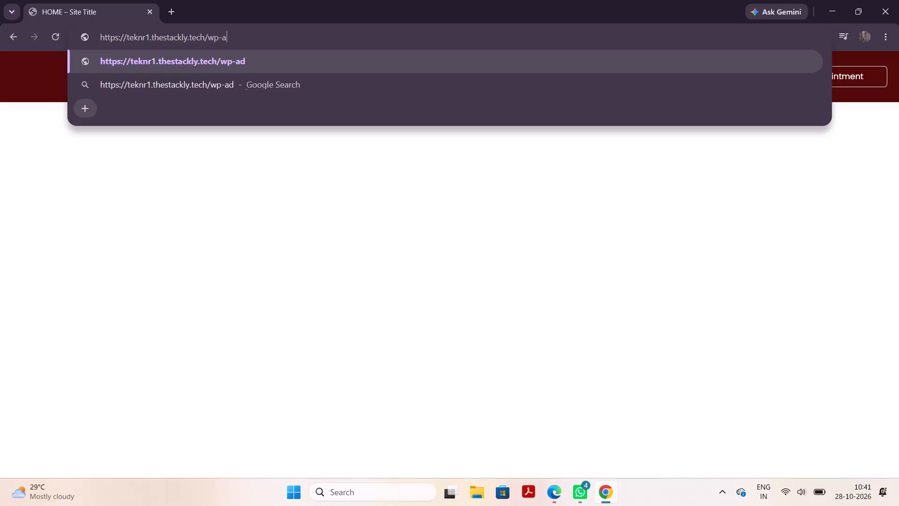
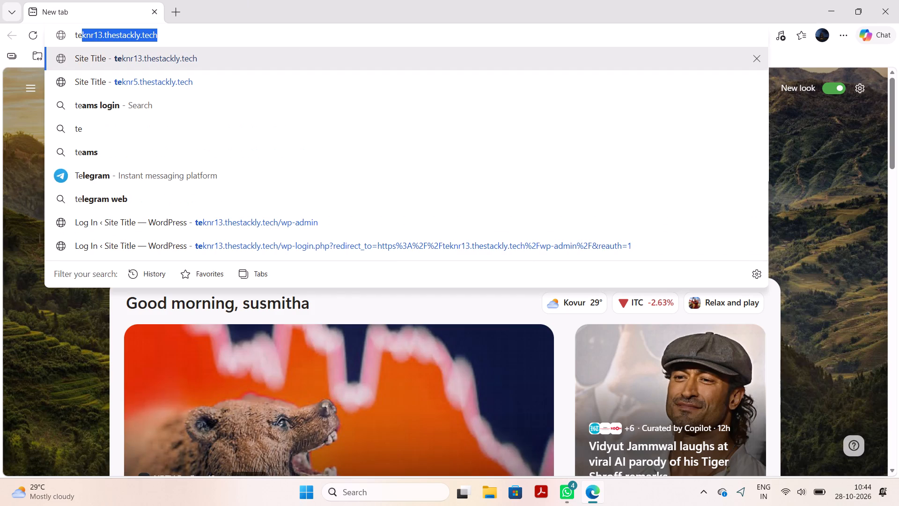
# Correct the autocompleted site address to teknr1.thestackly.tech and load the site.
pyautogui.click(101, 35)
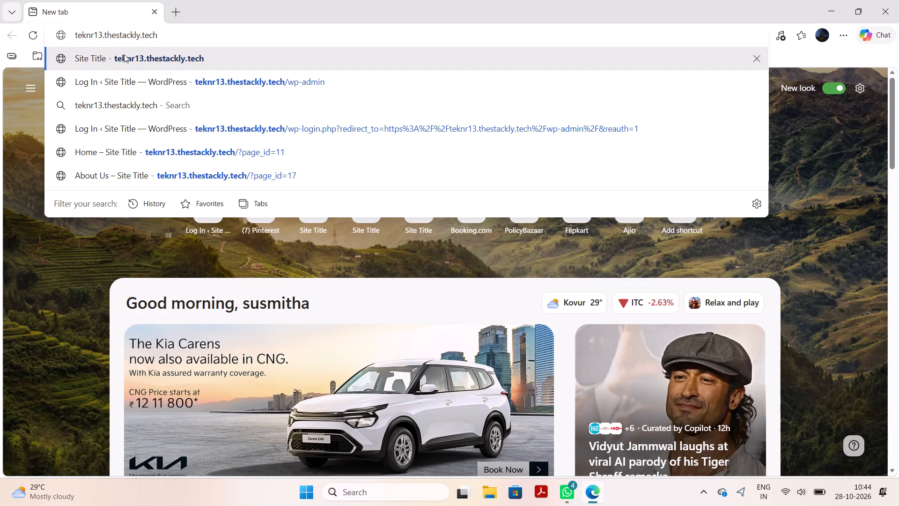
pyautogui.press('BackSpace')
pyautogui.press('Return')
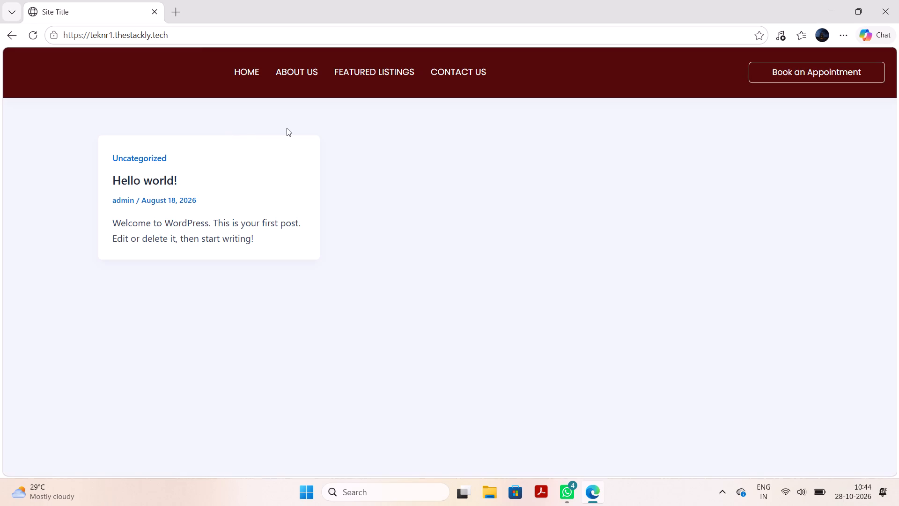
# Extend the loaded site's web address with the start of the WordPress admin path, /wp-ad.
pyautogui.click(228, 30)
pyautogui.click(233, 32)
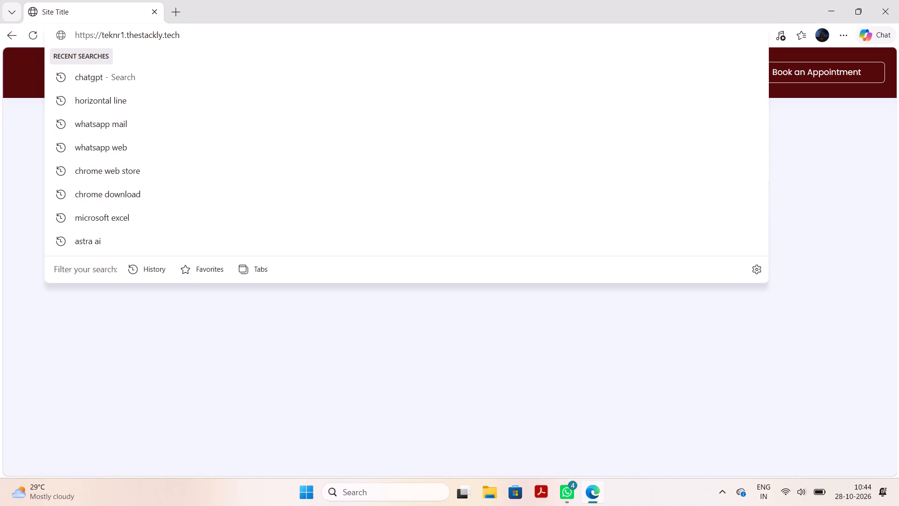
pyautogui.press('/')
pyautogui.press('w')
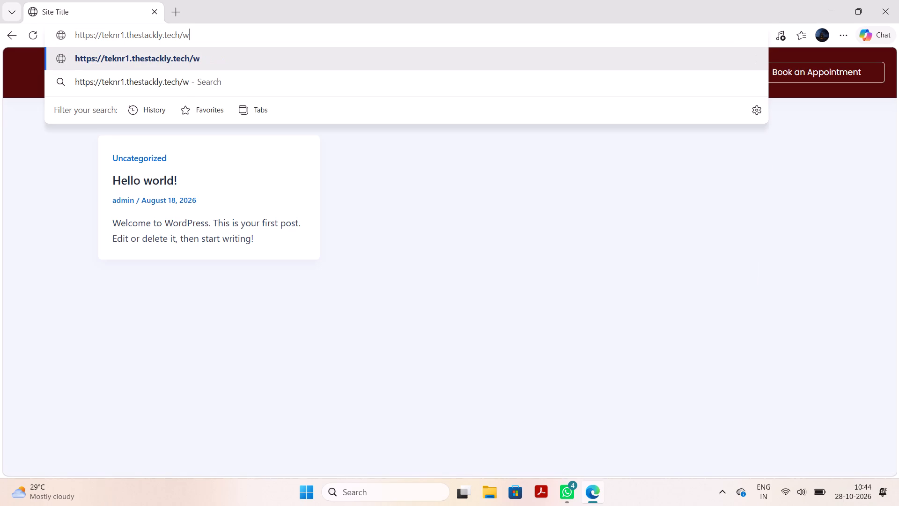
pyautogui.write('p-ad,')
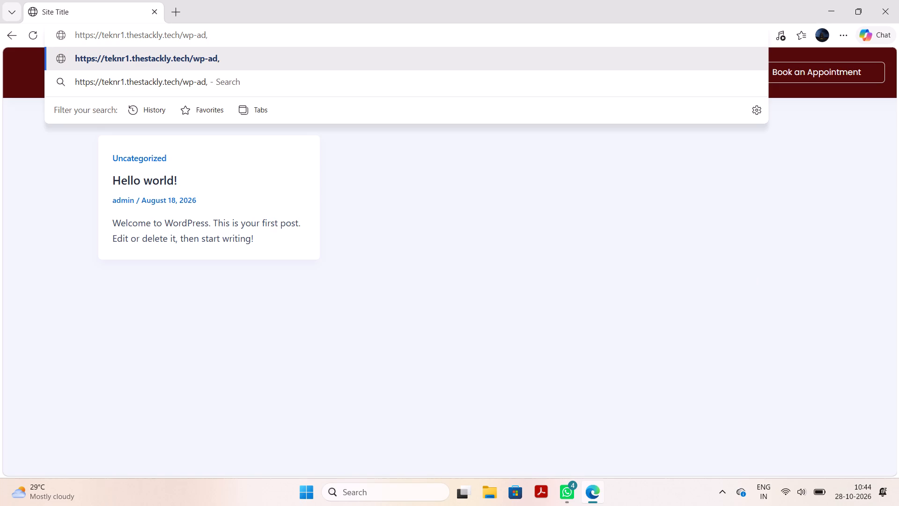
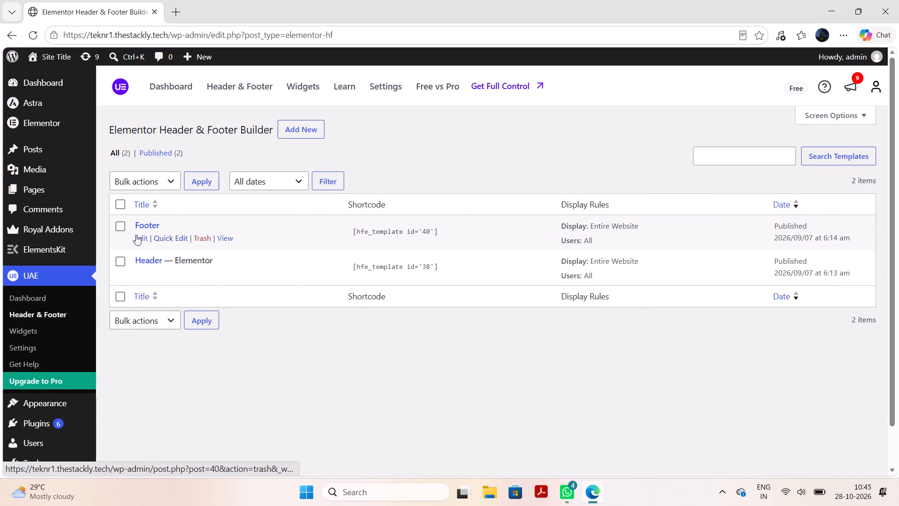
# Open the Footer template from the Elementor Header & Footer Builder list for editing.
pyautogui.click(144, 235)
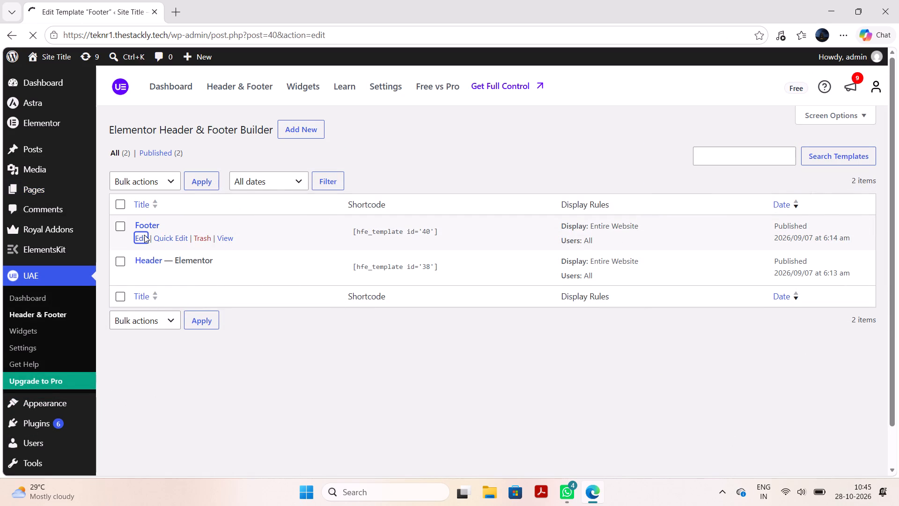
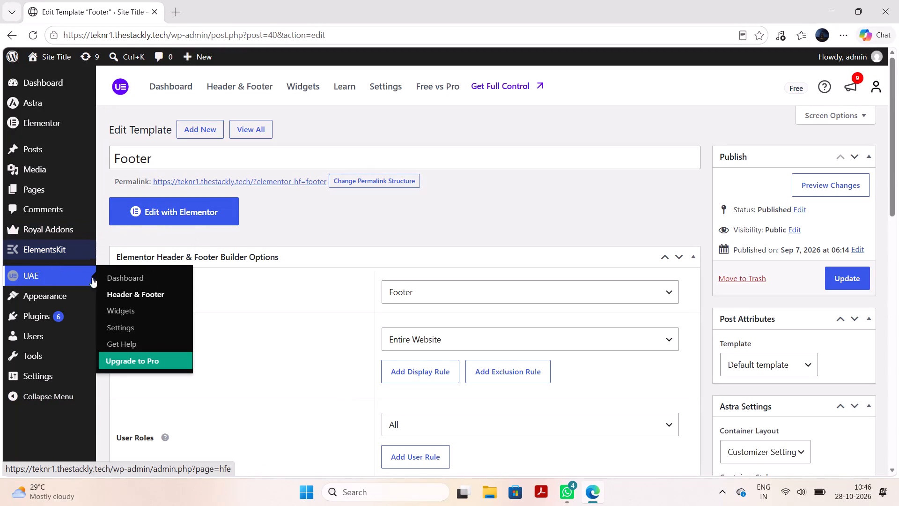
# Return to the Header & Footer template list and open the Header template for editing with Elementor.
pyautogui.click(126, 289)
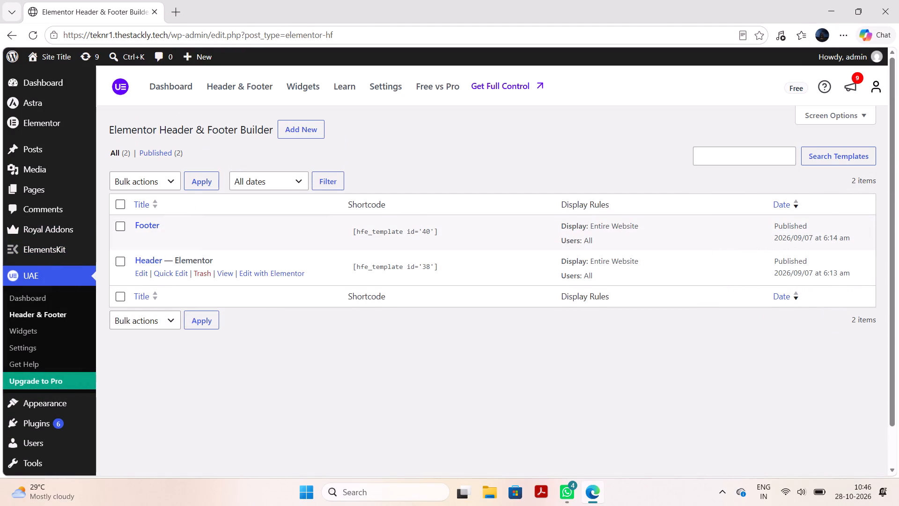
pyautogui.click(263, 274)
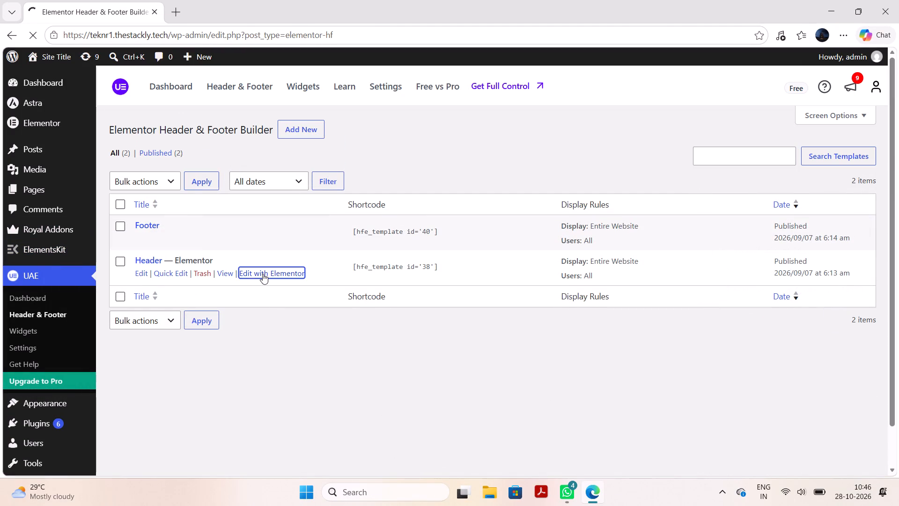
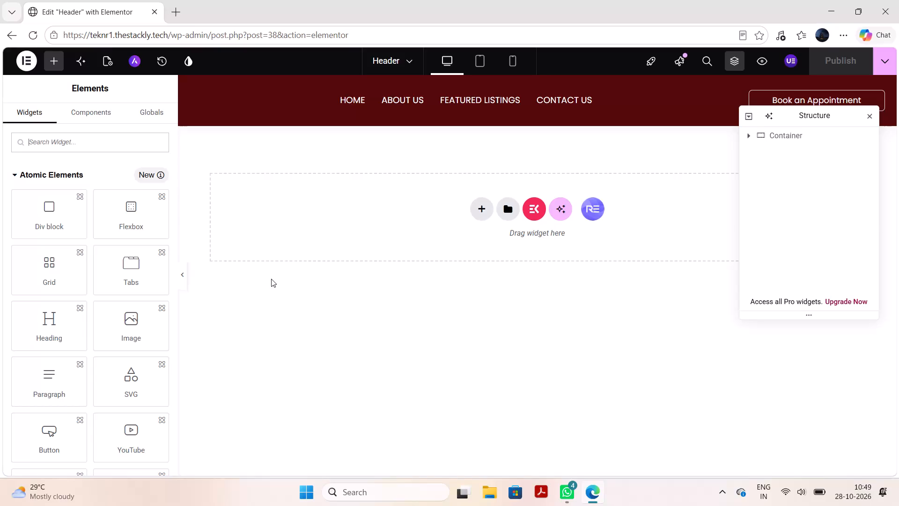
# Select the Logo widget in the header and review its advanced, style and content settings.
pyautogui.click(208, 100)
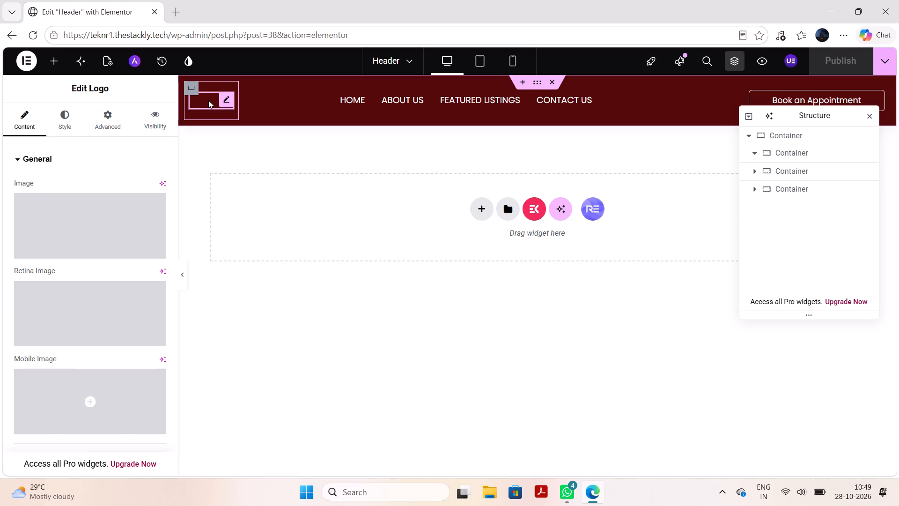
pyautogui.click(120, 117)
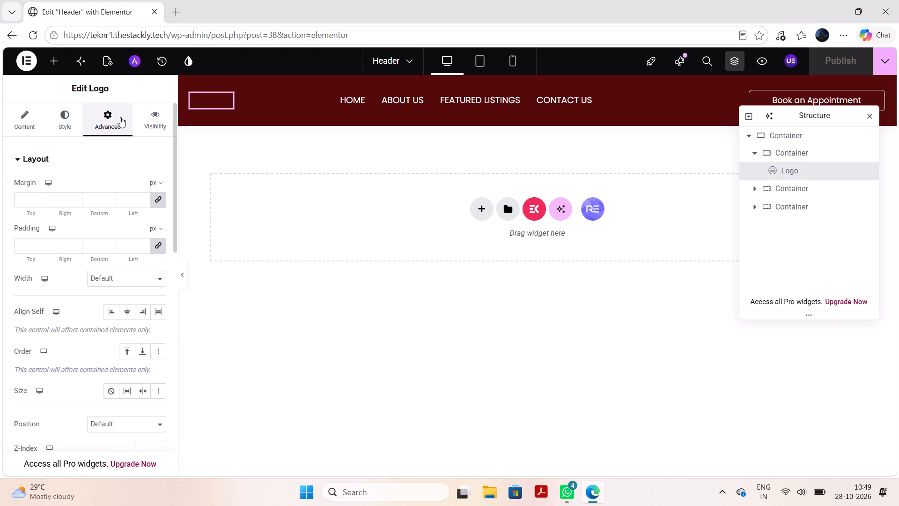
pyautogui.click(63, 111)
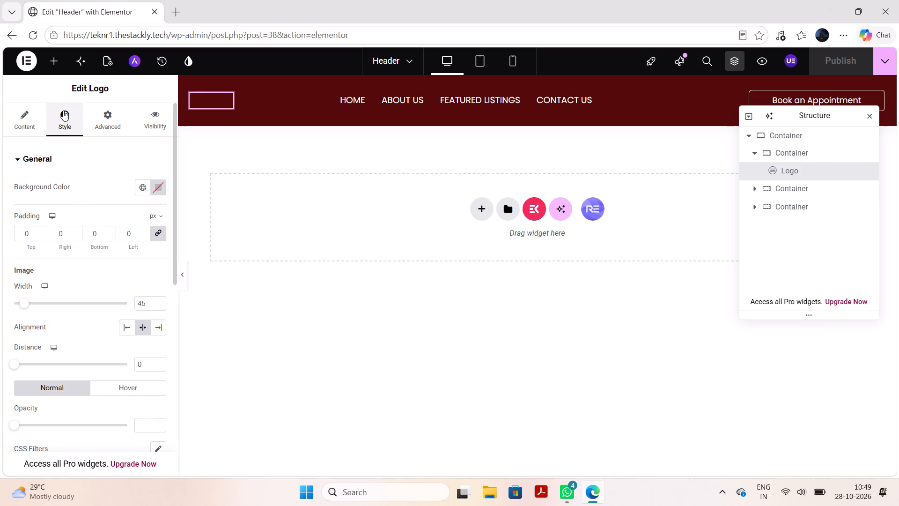
pyautogui.click(29, 115)
pyautogui.click(198, 97)
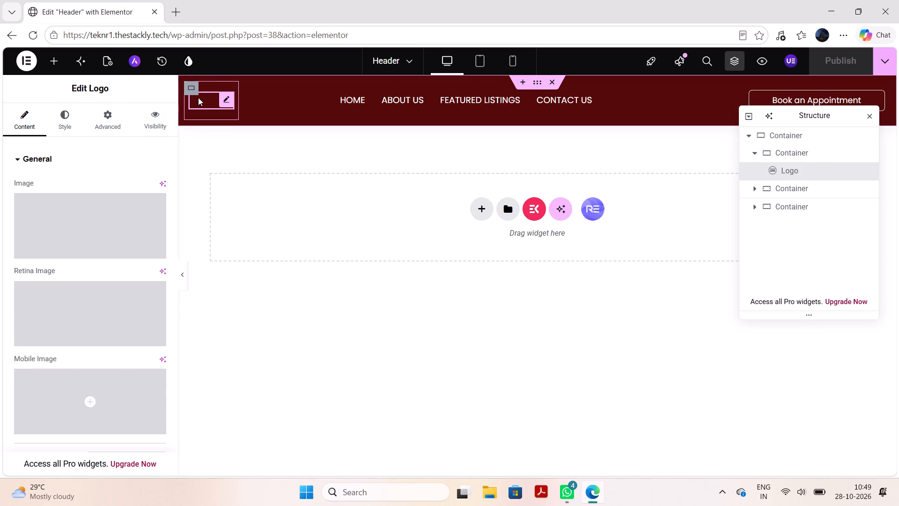
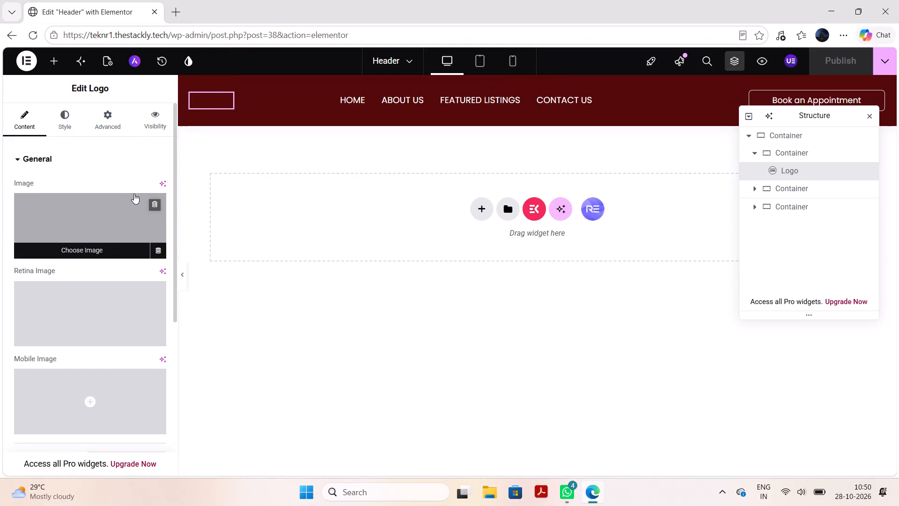
# Set the Logo widget's Logo URL option to Custom and open its link address for editing.
pyautogui.scroll(-5, 120, 211)
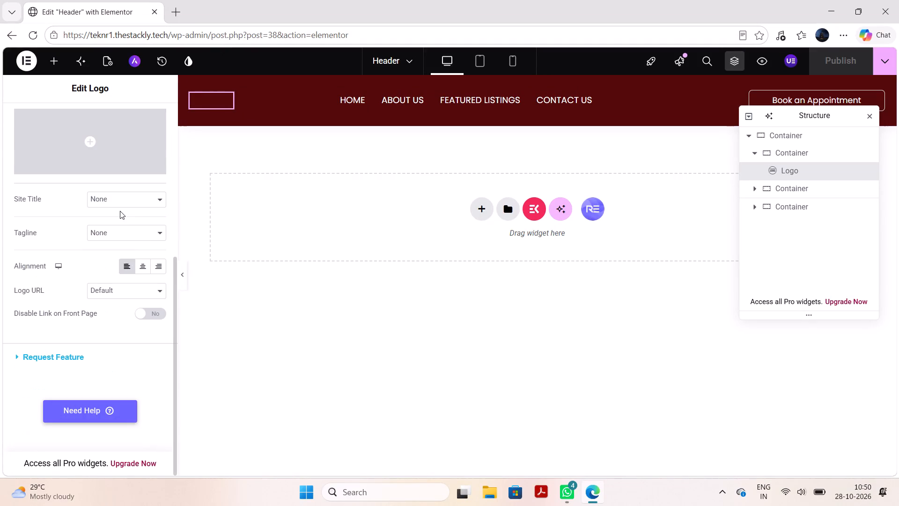
pyautogui.scroll(2, 120, 211)
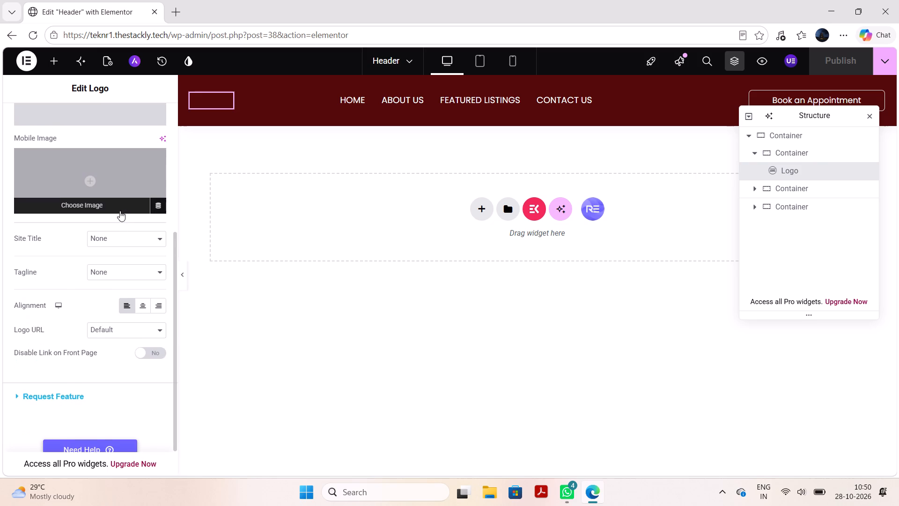
pyautogui.scroll(3, 120, 211)
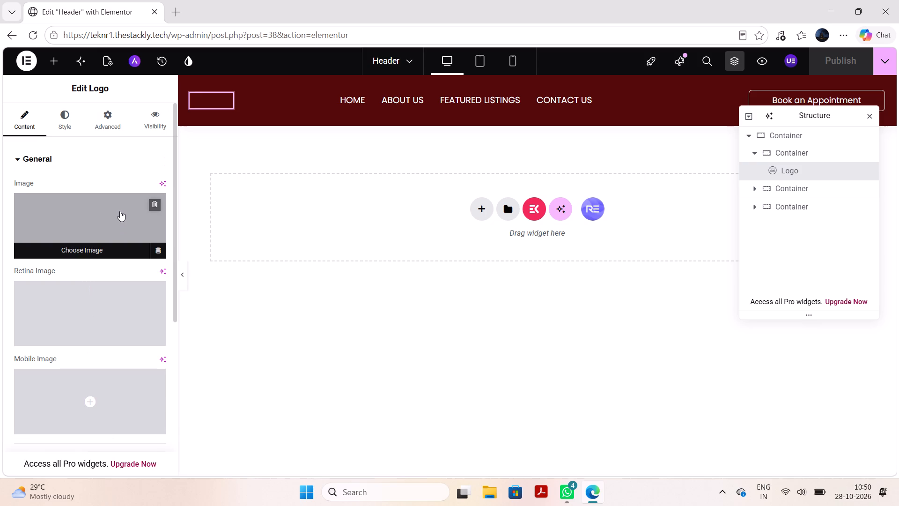
pyautogui.scroll(-3, 103, 232)
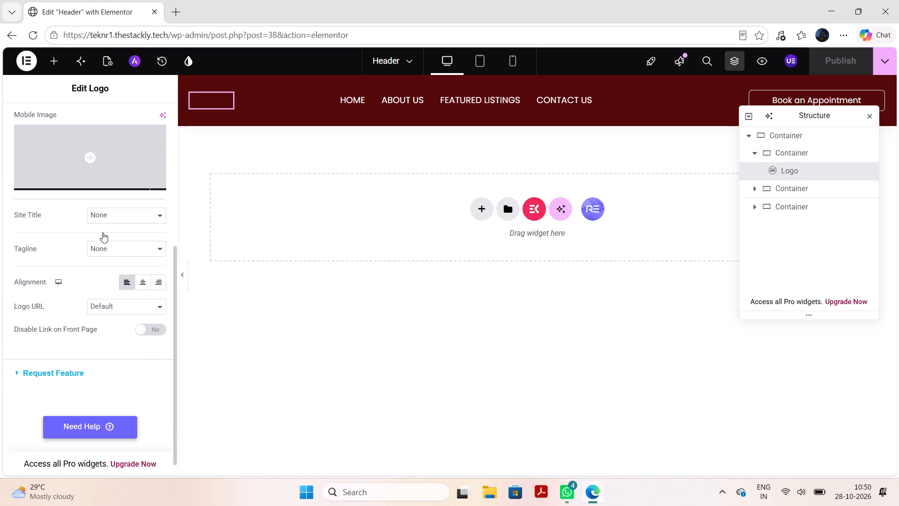
pyautogui.click(103, 291)
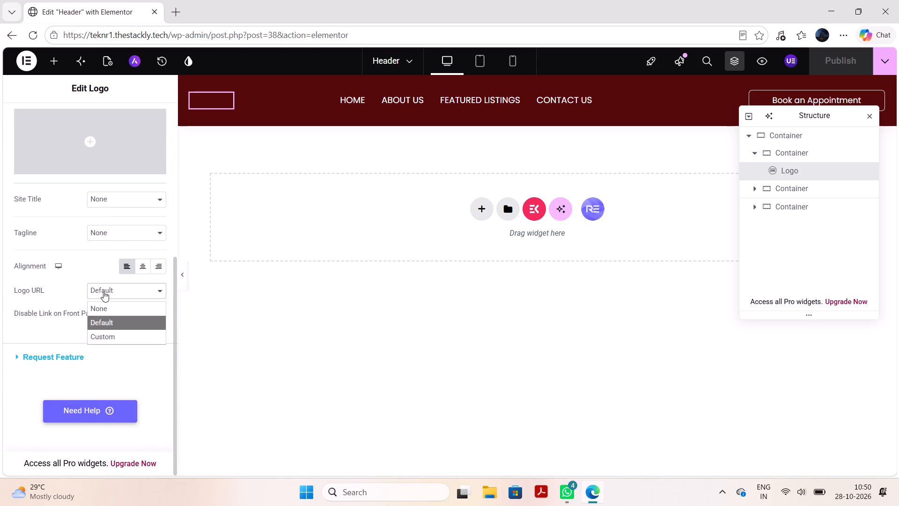
pyautogui.click(103, 291)
pyautogui.click(103, 295)
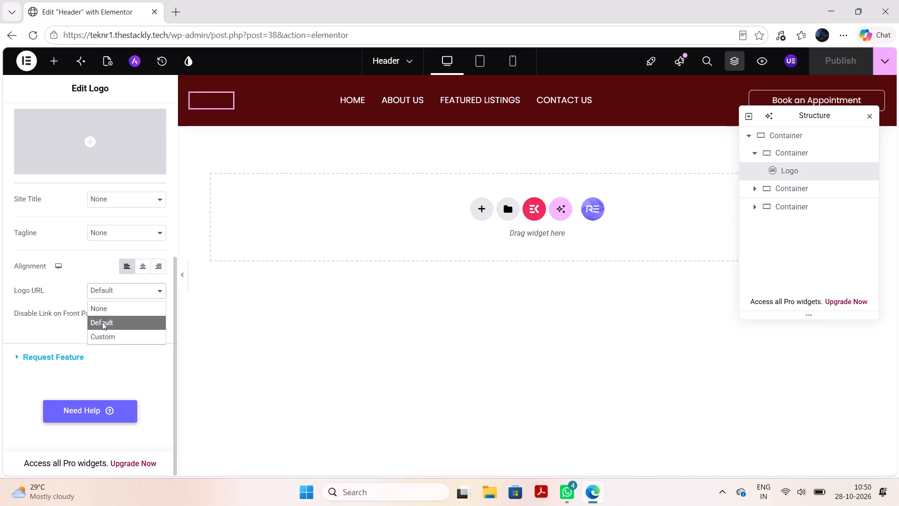
pyautogui.click(103, 337)
pyautogui.click(104, 325)
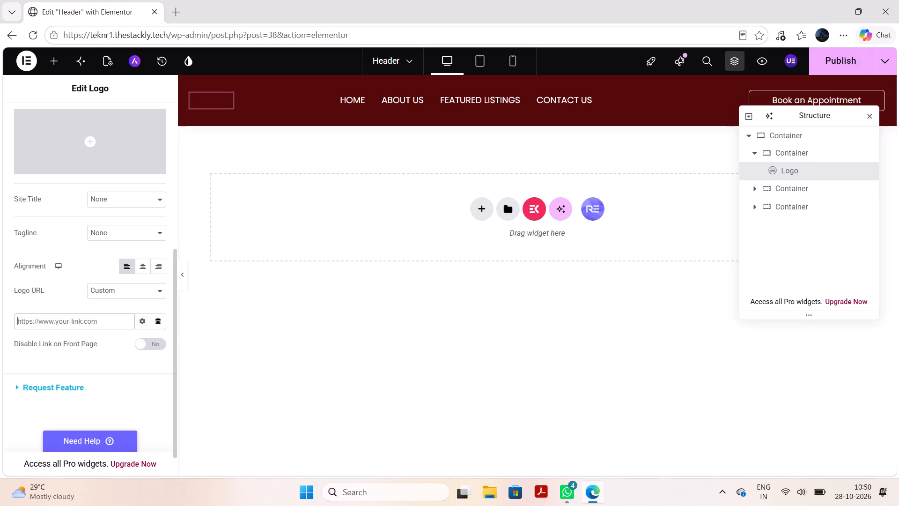
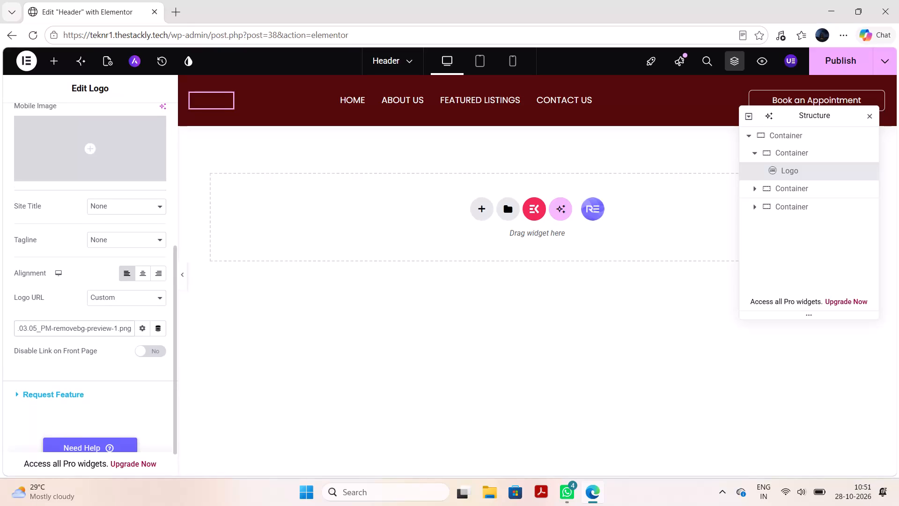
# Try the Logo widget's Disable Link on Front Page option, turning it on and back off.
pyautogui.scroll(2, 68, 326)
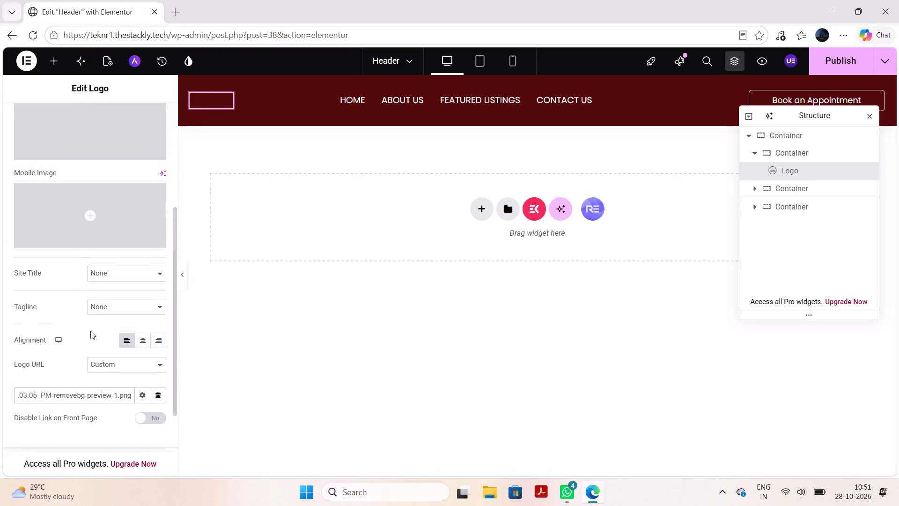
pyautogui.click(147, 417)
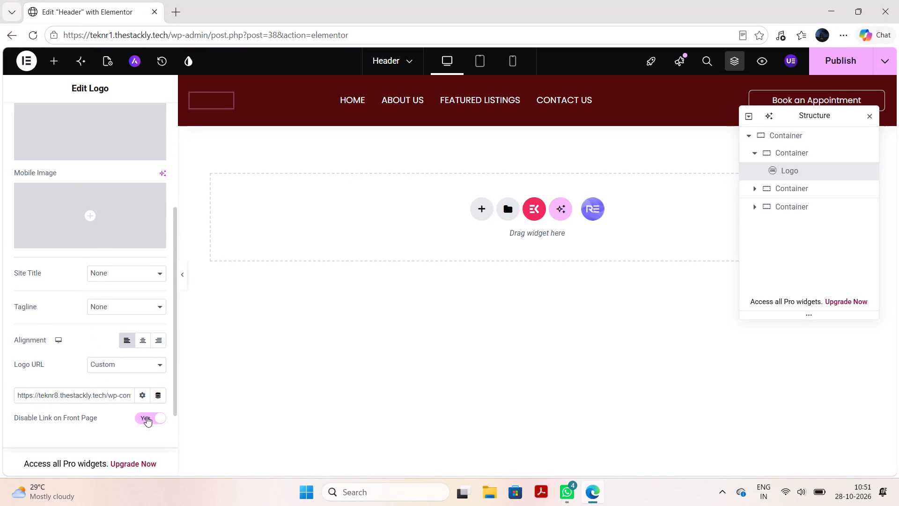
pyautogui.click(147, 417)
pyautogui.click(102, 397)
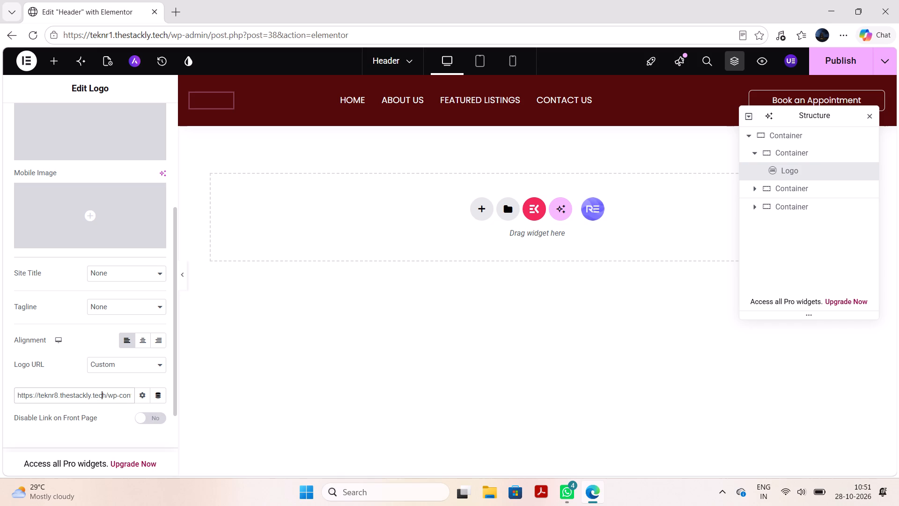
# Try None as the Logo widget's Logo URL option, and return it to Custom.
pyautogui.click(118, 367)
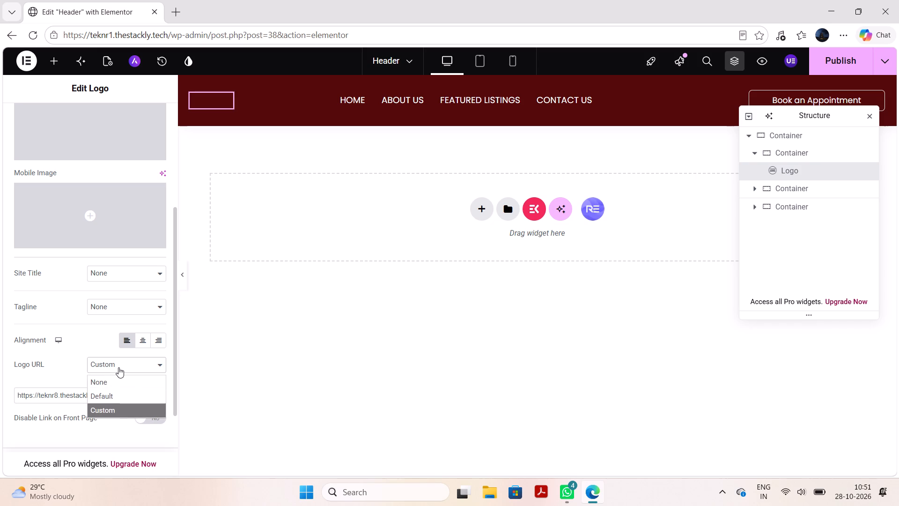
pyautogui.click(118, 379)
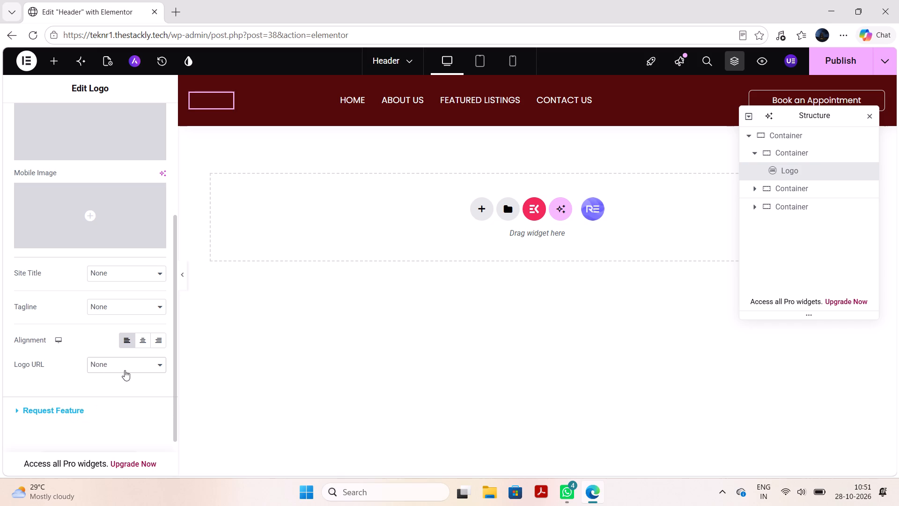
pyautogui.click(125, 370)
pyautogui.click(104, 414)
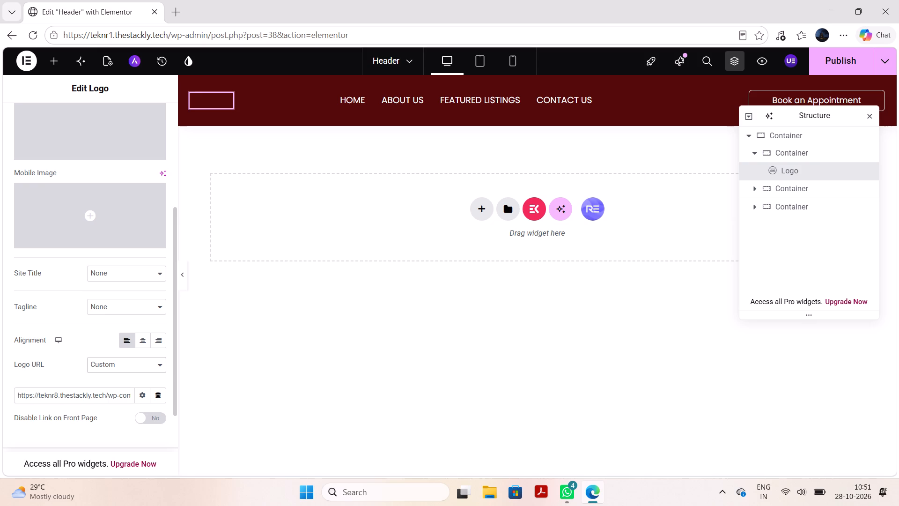
# Set the Logo widget's Logo URL option to Default.
pyautogui.scroll(3, 88, 390)
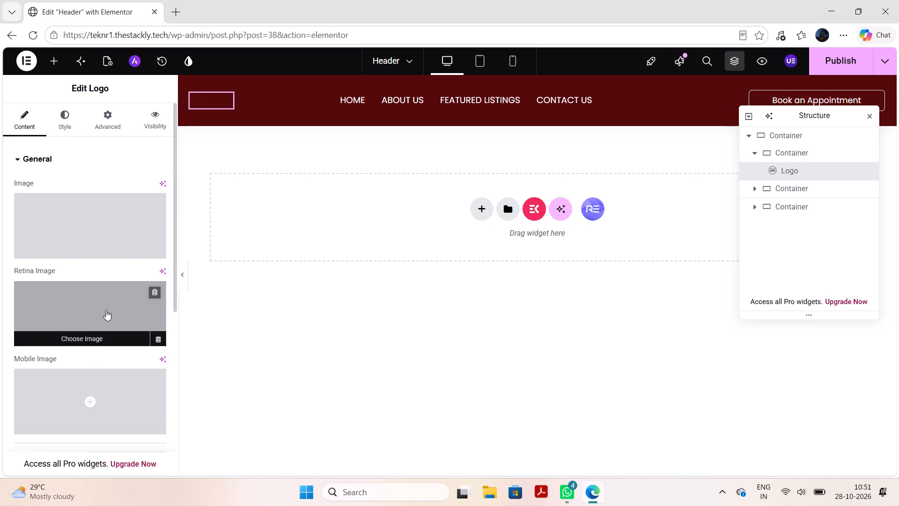
pyautogui.scroll(-3, 106, 310)
pyautogui.click(89, 343)
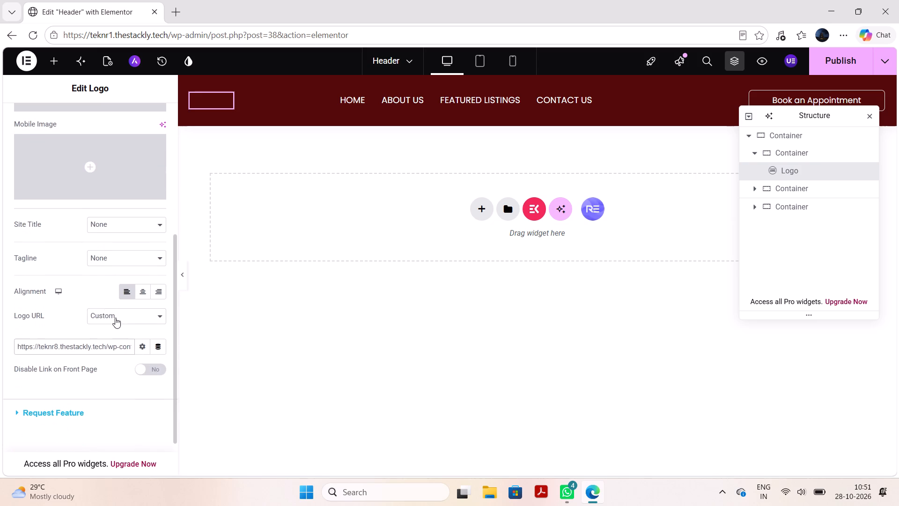
pyautogui.click(118, 314)
pyautogui.click(121, 349)
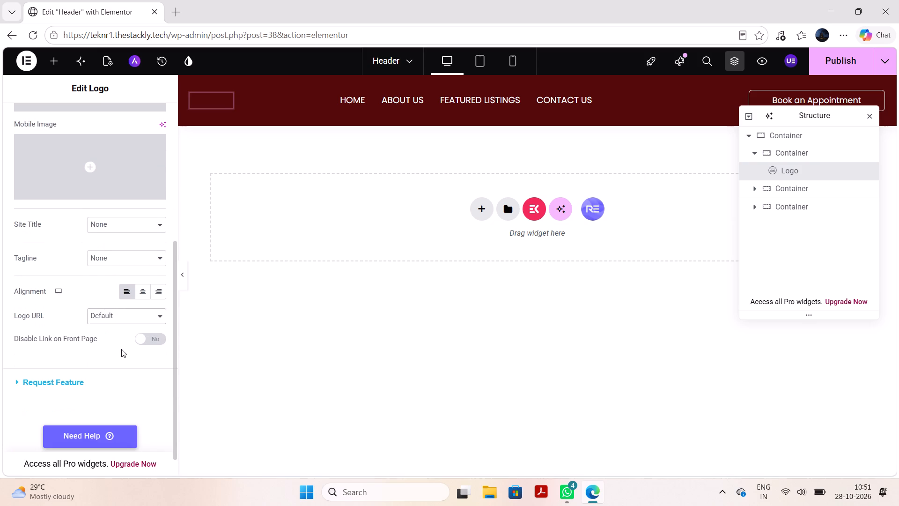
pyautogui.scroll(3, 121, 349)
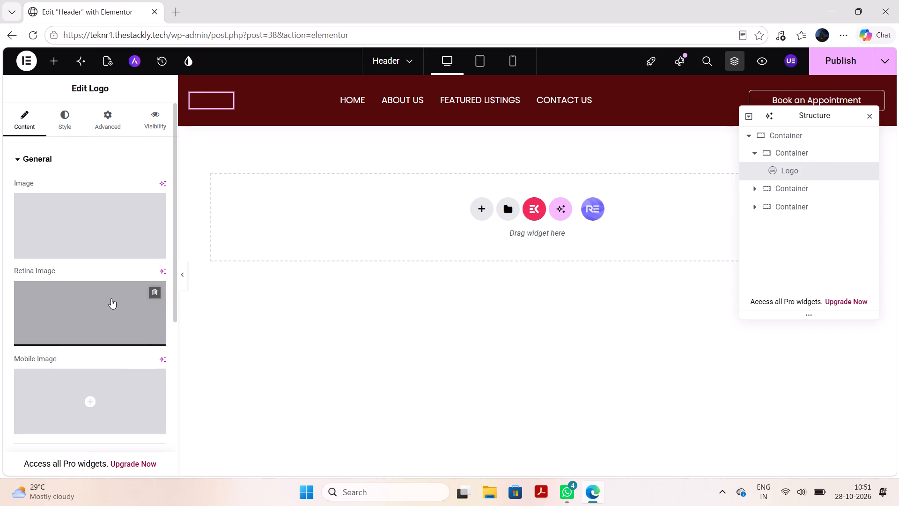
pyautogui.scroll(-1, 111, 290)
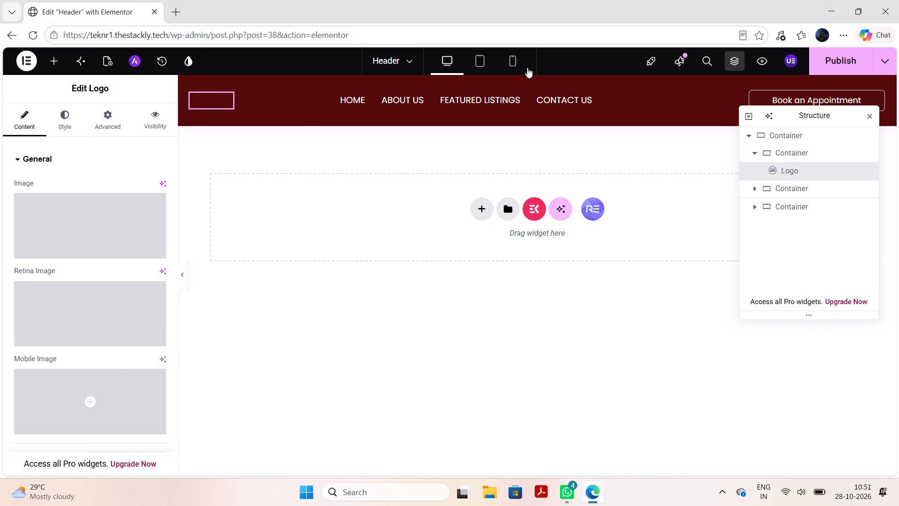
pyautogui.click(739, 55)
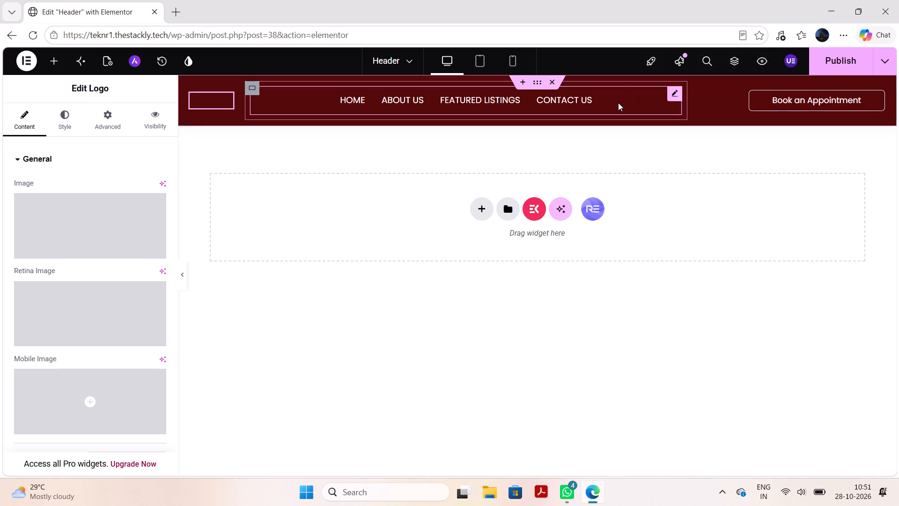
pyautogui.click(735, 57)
# Select the header's outermost container and open the global colour choices for its normal background.
pyautogui.click(768, 129)
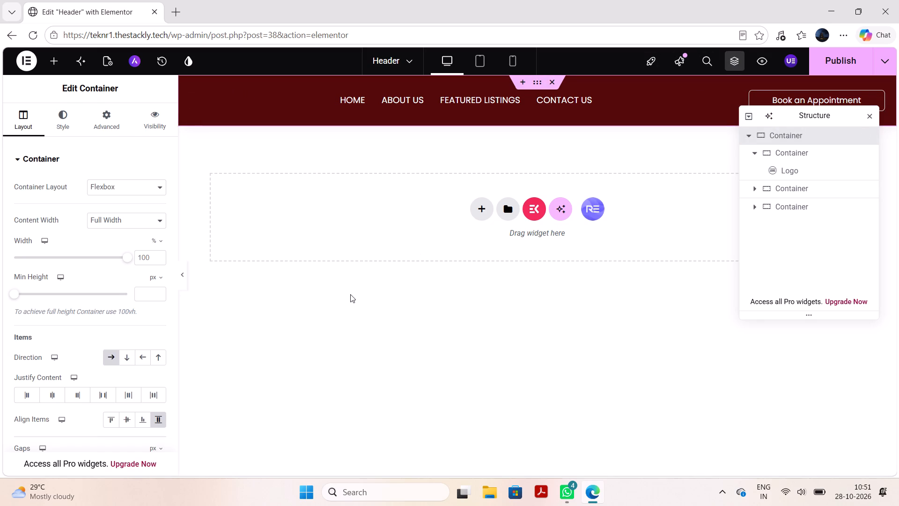
pyautogui.click(71, 116)
pyautogui.click(147, 236)
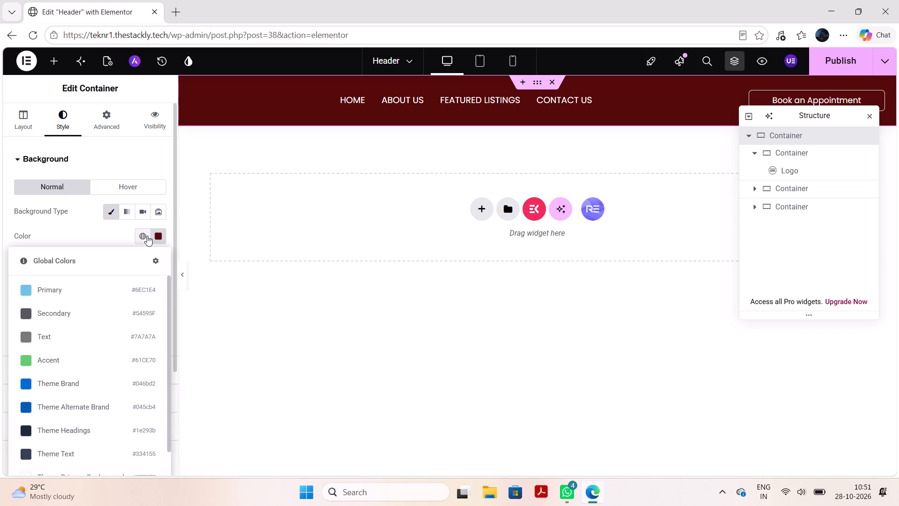
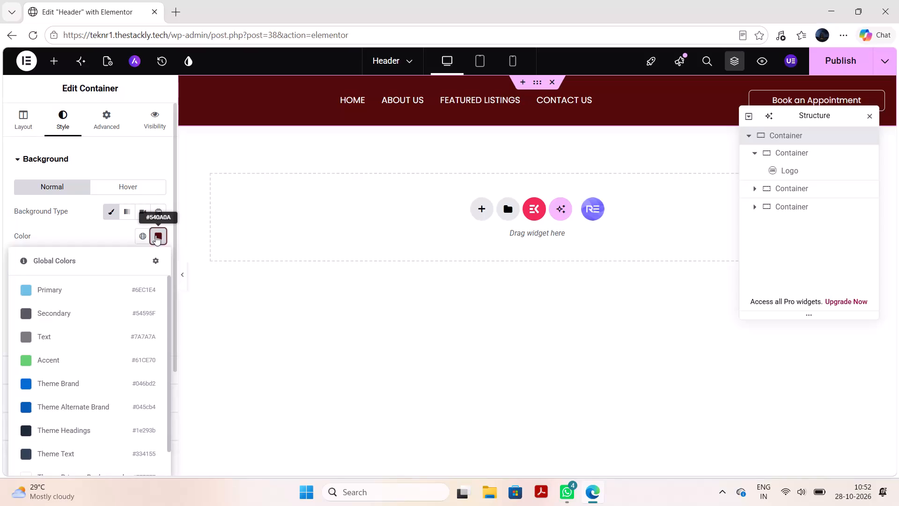
# Clear the outermost container's normal background colour and set it to #7F6160.
pyautogui.click(176, 260)
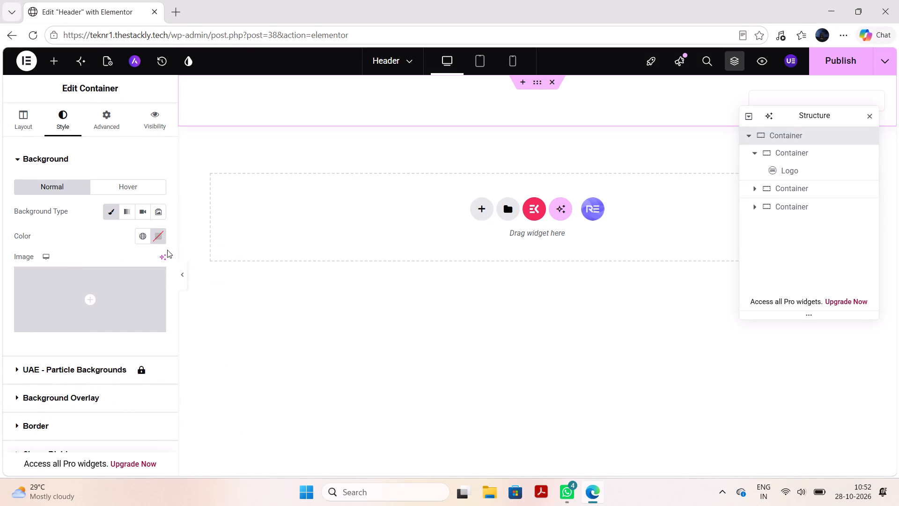
pyautogui.click(156, 236)
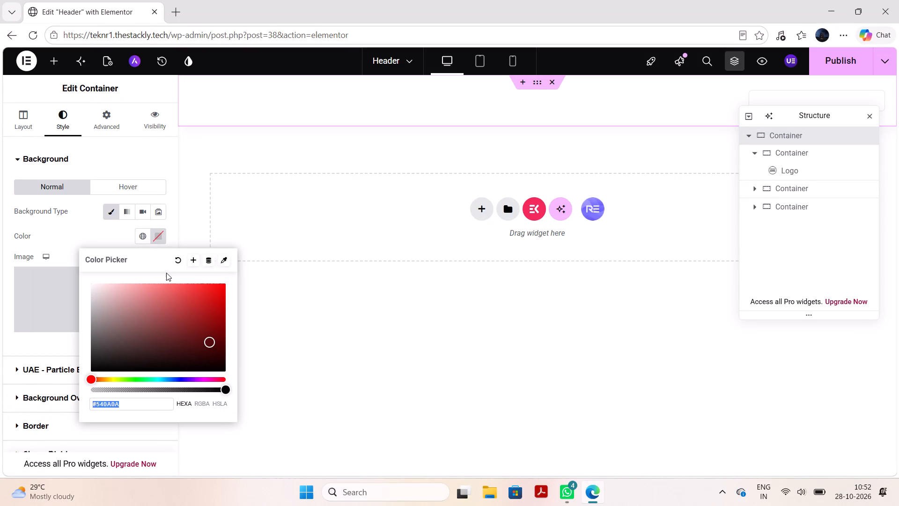
pyautogui.hotkey('shift', '#')
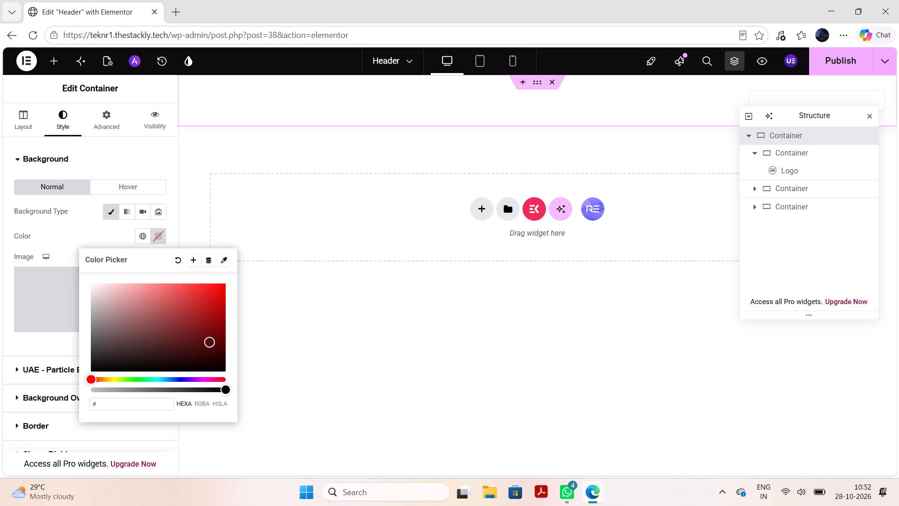
pyautogui.press('7')
pyautogui.press('f')
pyautogui.press('BackSpace')
pyautogui.press('f')
pyautogui.write('61')
pyautogui.write('60')
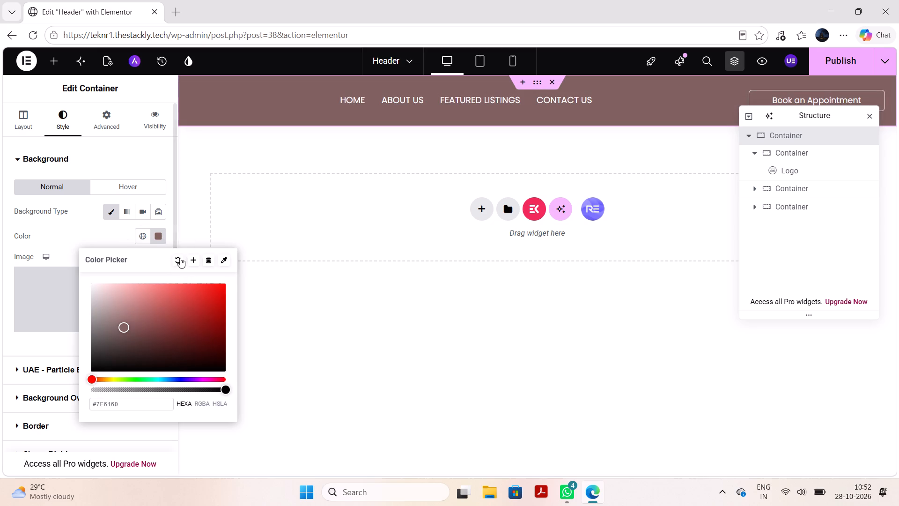
# Create a new global colour named MAIN from the container's #7F6160 background colour.
pyautogui.click(194, 259)
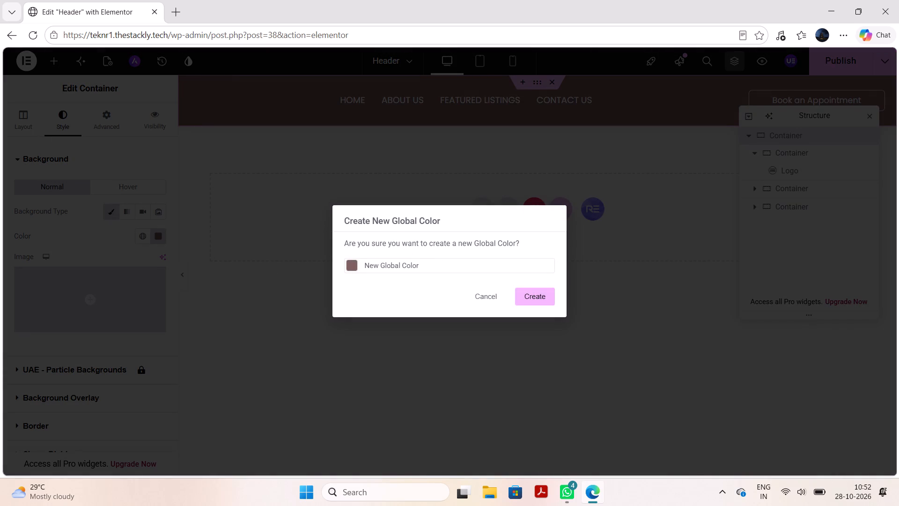
pyautogui.press('BackSpace')
pyautogui.press('BackSpace')
pyautogui.press('BackSpace')
pyautogui.press('BackSpace')
pyautogui.press('BackSpace')
pyautogui.press('BackSpace')
pyautogui.press('BackSpace')
pyautogui.press('BackSpace')
pyautogui.press('BackSpace')
pyautogui.press('BackSpace')
pyautogui.press('BackSpace')
pyautogui.press('BackSpace')
pyautogui.press('BackSpace')
pyautogui.press('BackSpace')
pyautogui.press('BackSpace')
pyautogui.press('BackSpace')
pyautogui.press('BackSpace')
pyautogui.press('BackSpace')
pyautogui.press('BackSpace')
pyautogui.press('BackSpace')
pyautogui.press('m')
pyautogui.click(435, 290)
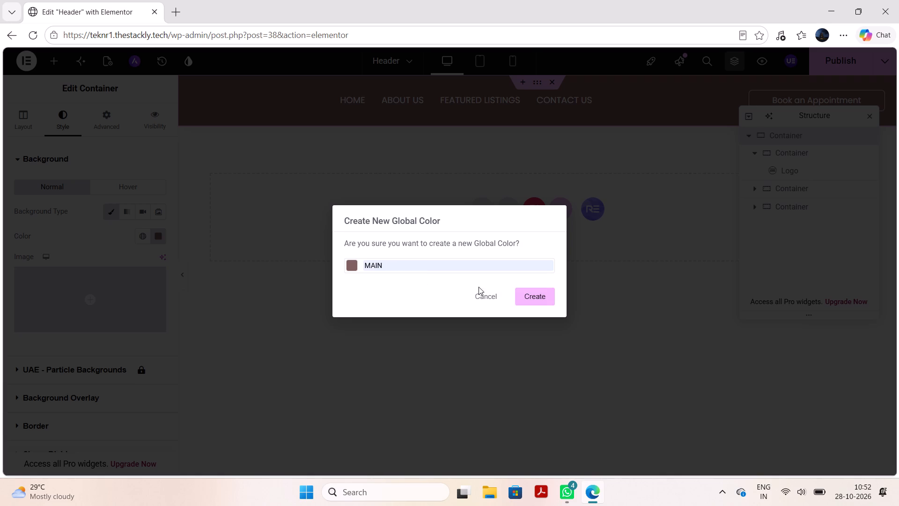
pyautogui.click(539, 298)
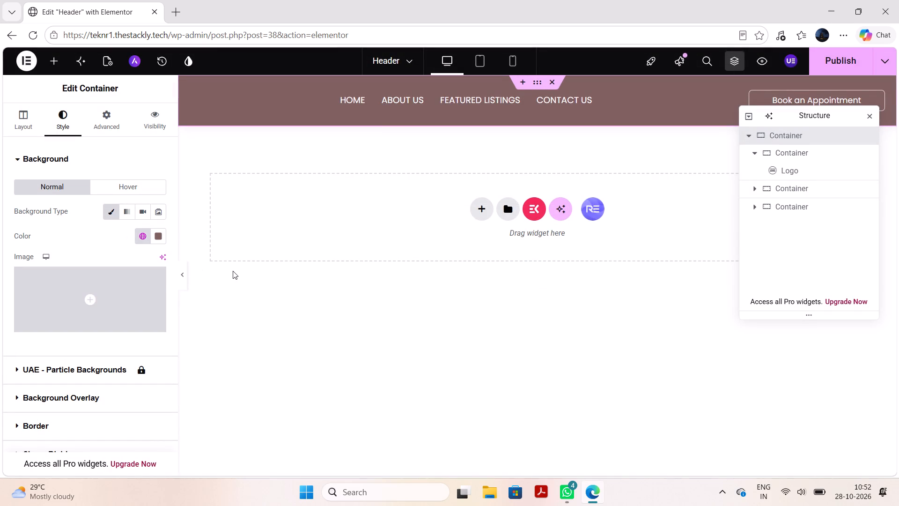
# Clear the hover background colour and hover border colour of the Book an Appointment button in the Off-Canvas Content widget.
pyautogui.click(796, 96)
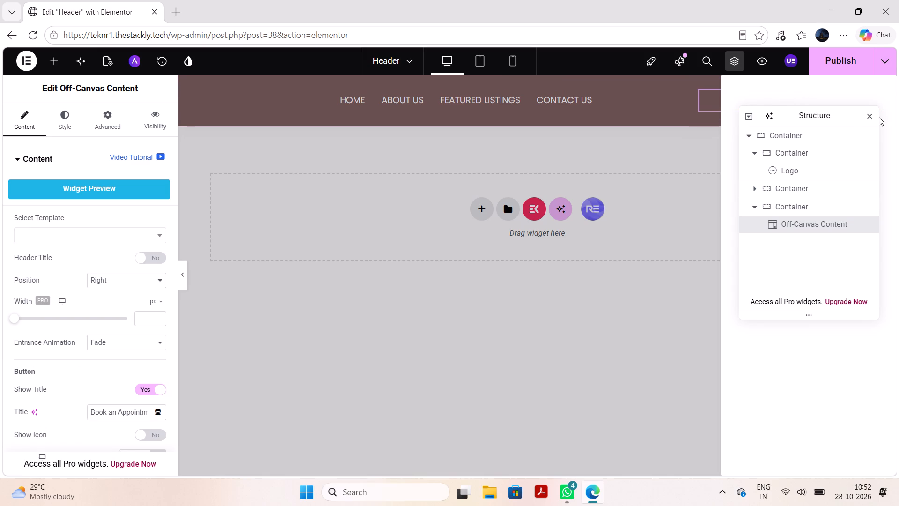
pyautogui.click(869, 114)
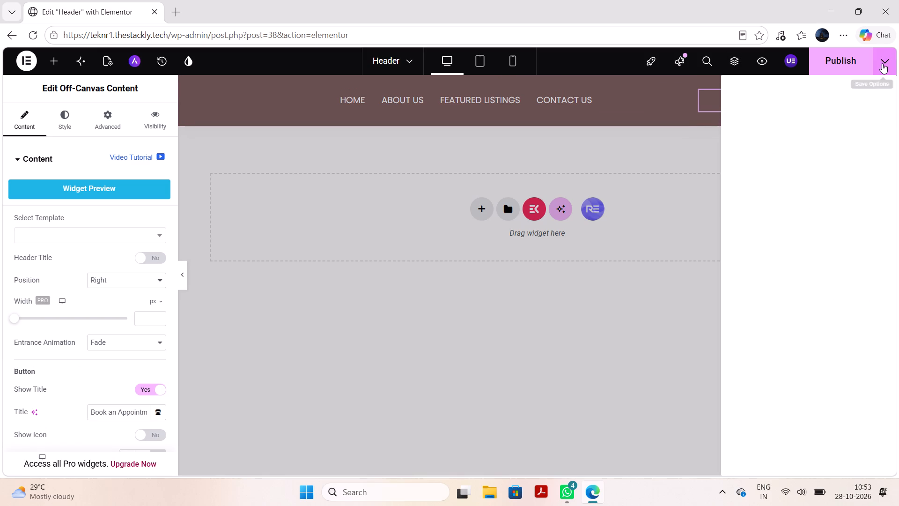
pyautogui.click(882, 63)
pyautogui.click(882, 63)
pyautogui.click(670, 168)
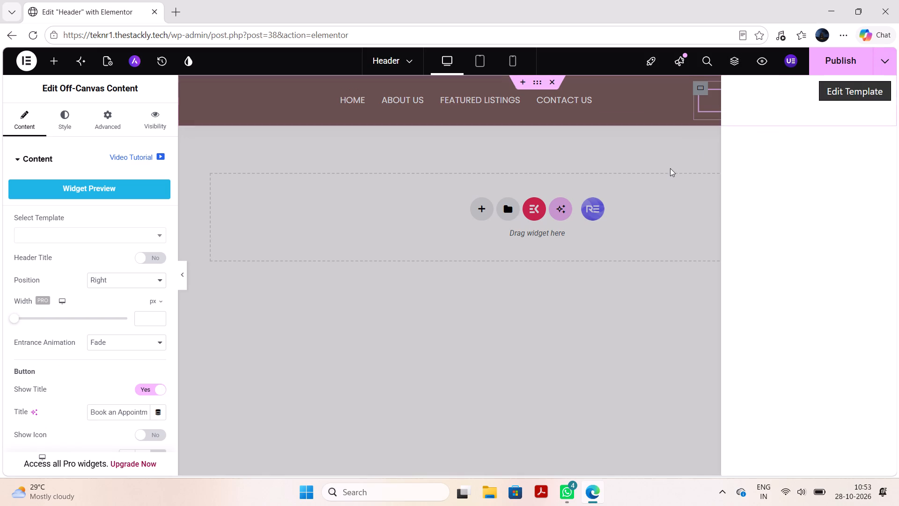
pyautogui.click(783, 97)
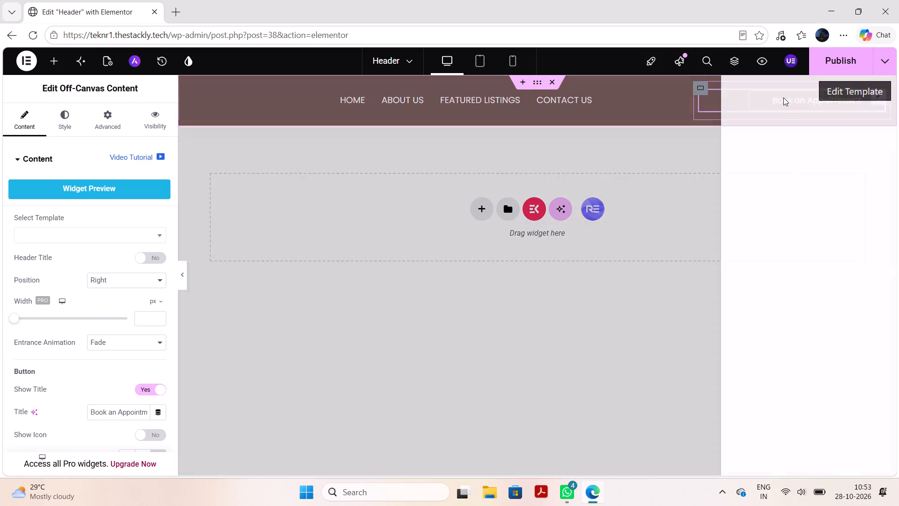
pyautogui.click(709, 130)
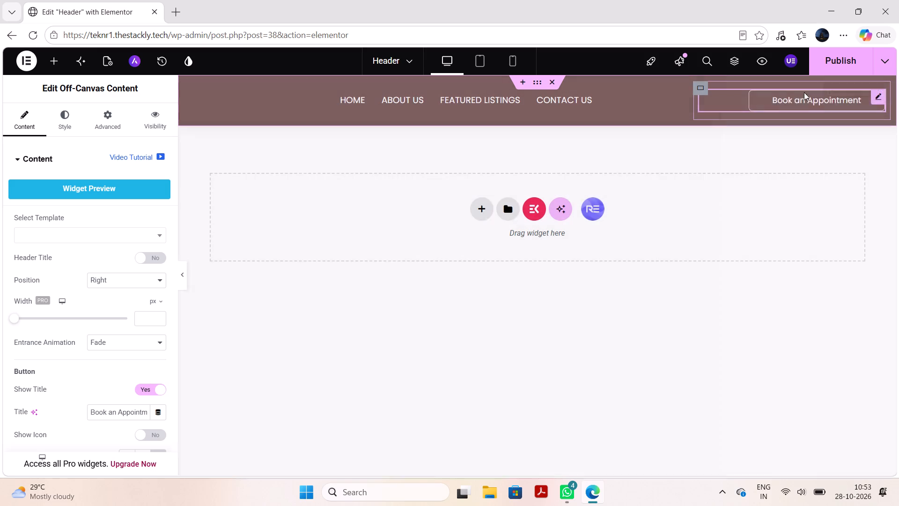
pyautogui.click(882, 95)
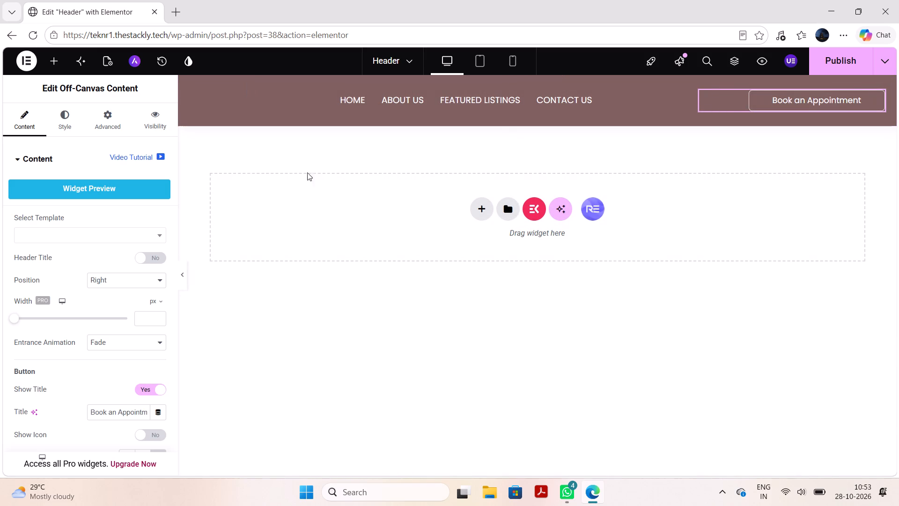
pyautogui.click(64, 115)
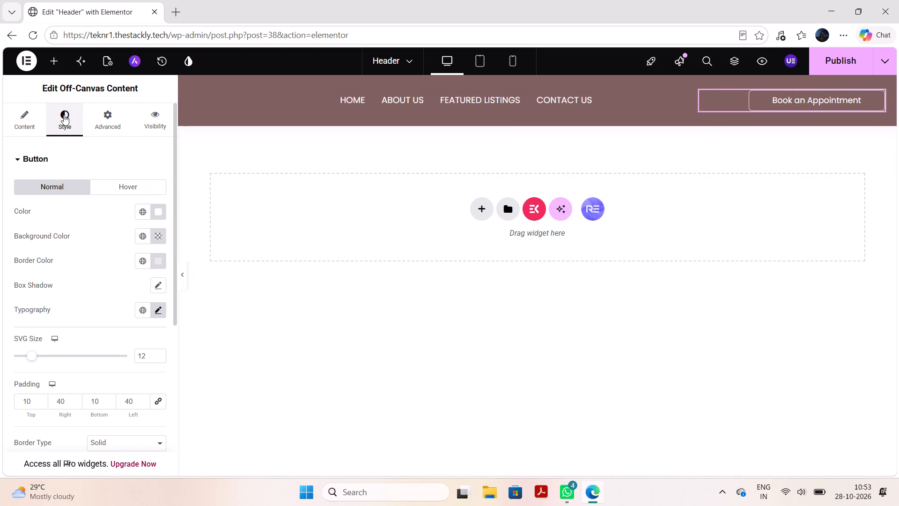
pyautogui.click(64, 115)
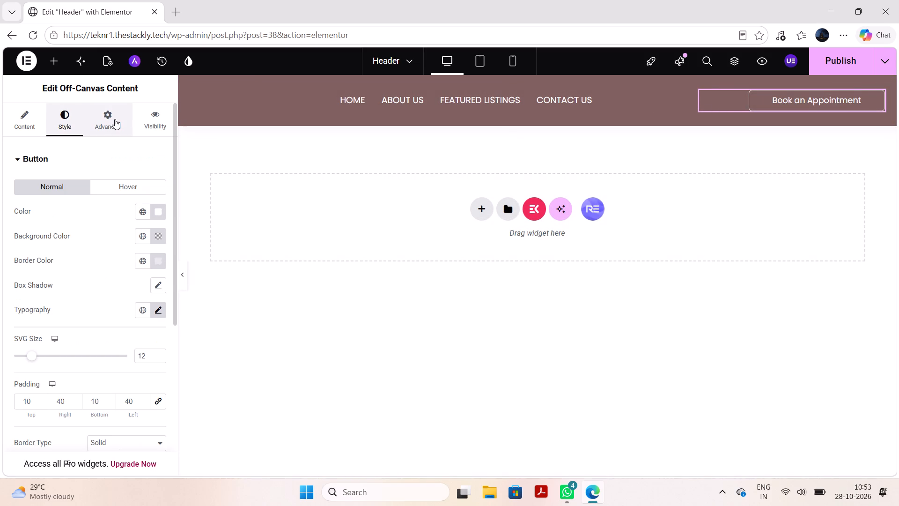
pyautogui.click(115, 119)
pyautogui.click(69, 116)
pyautogui.click(130, 184)
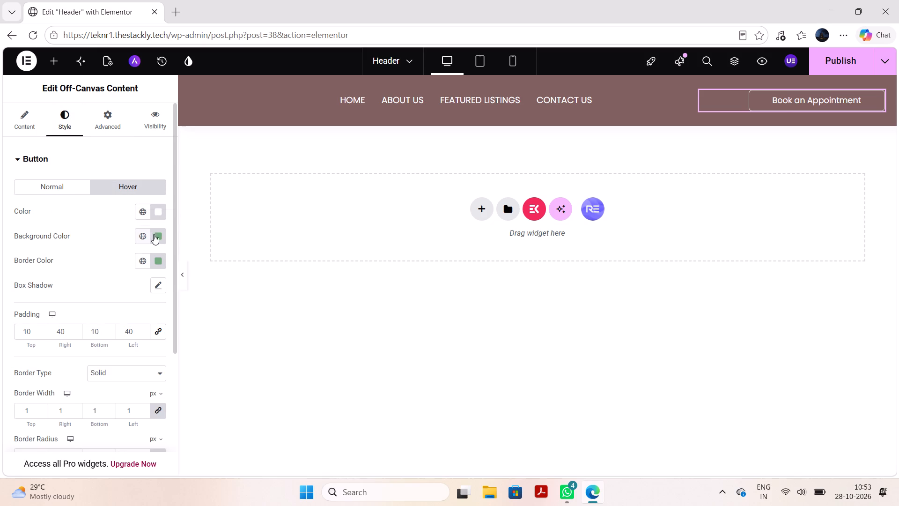
pyautogui.click(156, 235)
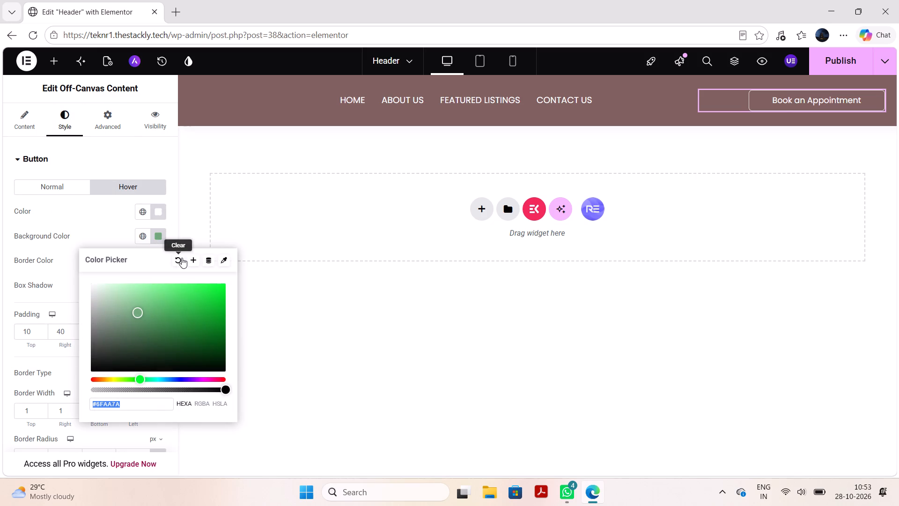
pyautogui.click(182, 258)
pyautogui.click(159, 259)
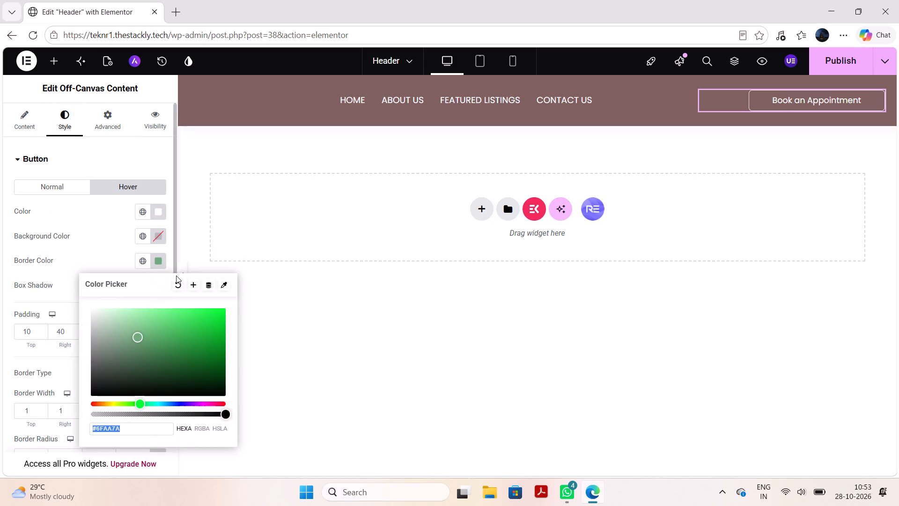
pyautogui.click(179, 281)
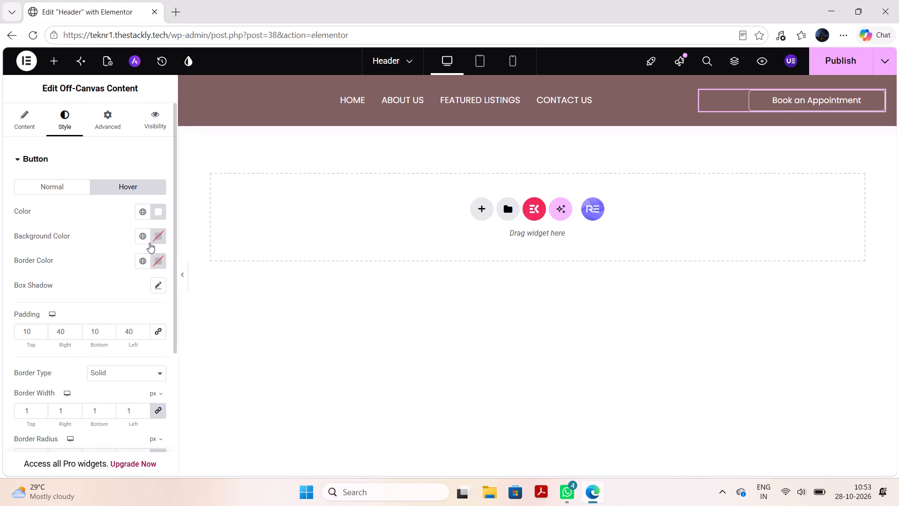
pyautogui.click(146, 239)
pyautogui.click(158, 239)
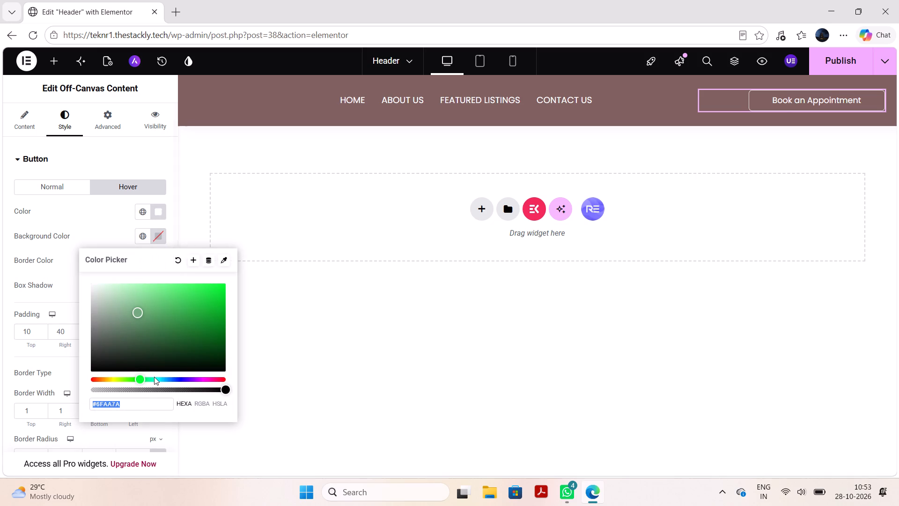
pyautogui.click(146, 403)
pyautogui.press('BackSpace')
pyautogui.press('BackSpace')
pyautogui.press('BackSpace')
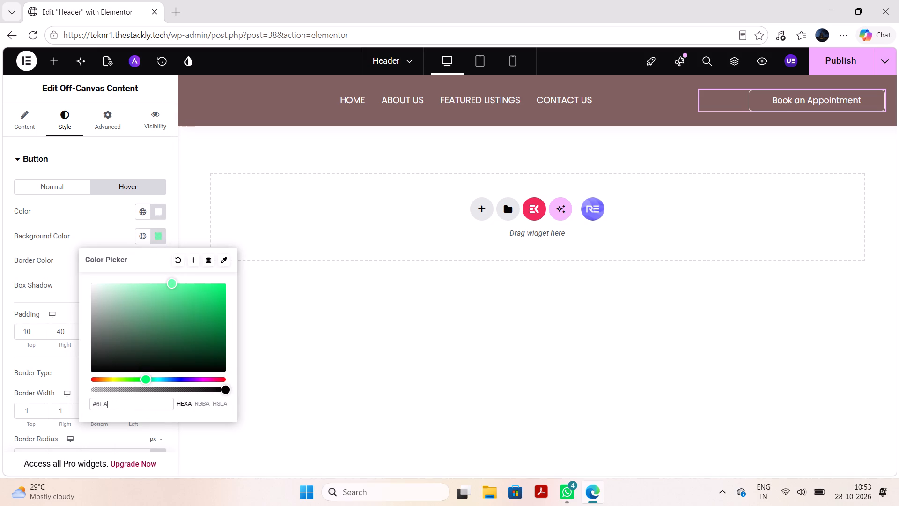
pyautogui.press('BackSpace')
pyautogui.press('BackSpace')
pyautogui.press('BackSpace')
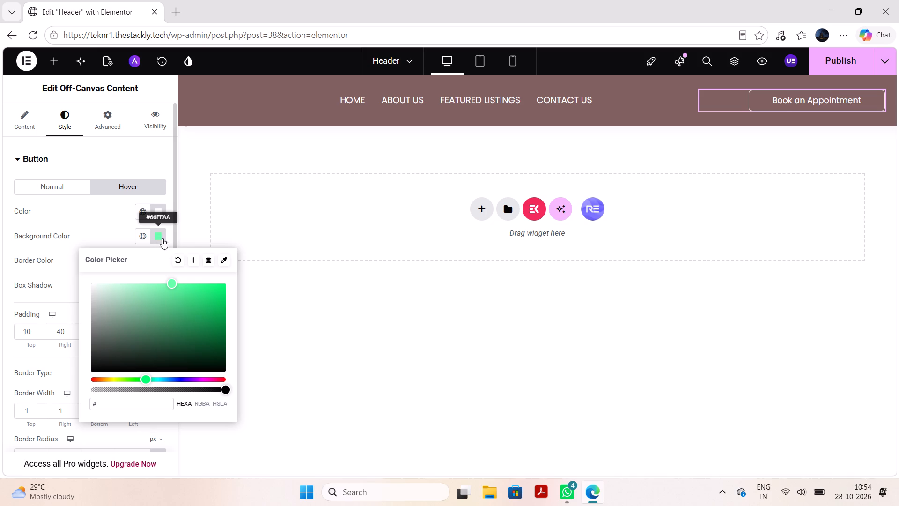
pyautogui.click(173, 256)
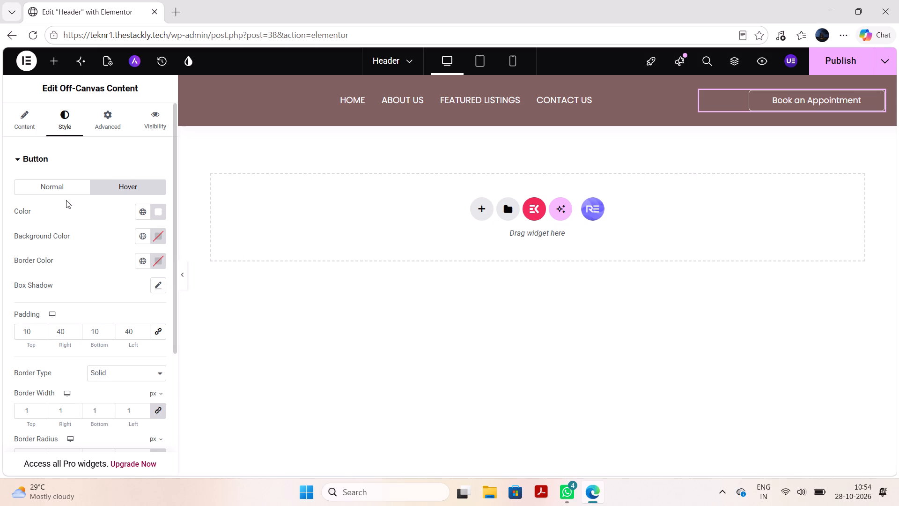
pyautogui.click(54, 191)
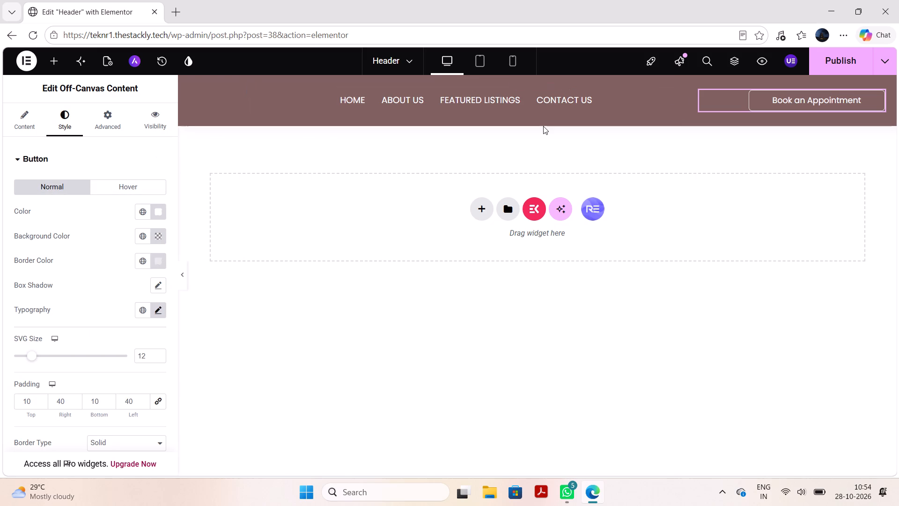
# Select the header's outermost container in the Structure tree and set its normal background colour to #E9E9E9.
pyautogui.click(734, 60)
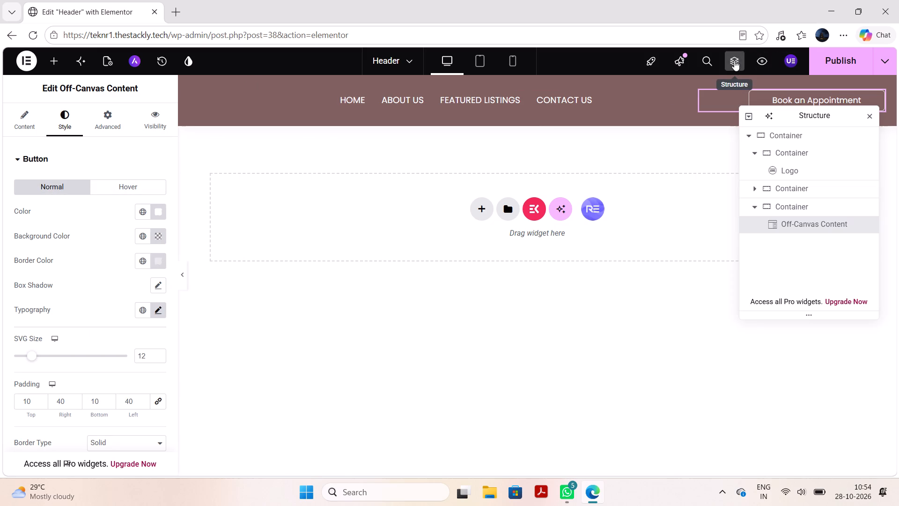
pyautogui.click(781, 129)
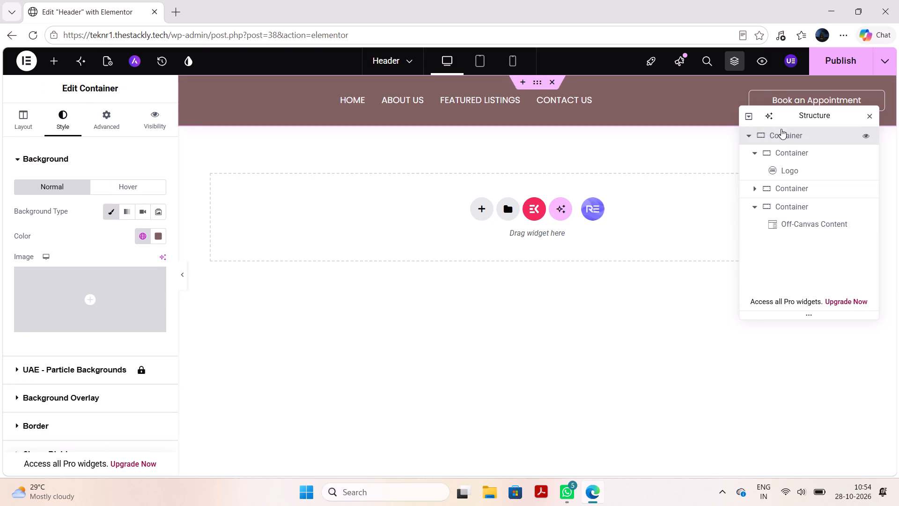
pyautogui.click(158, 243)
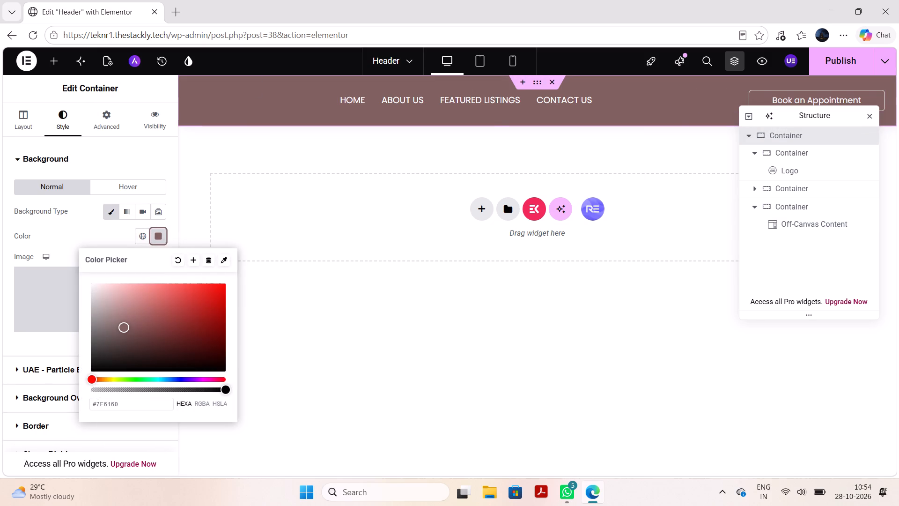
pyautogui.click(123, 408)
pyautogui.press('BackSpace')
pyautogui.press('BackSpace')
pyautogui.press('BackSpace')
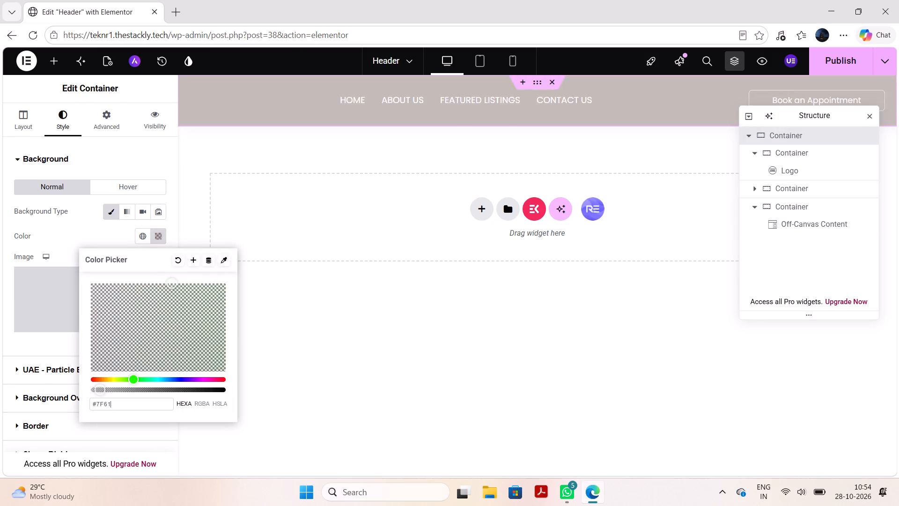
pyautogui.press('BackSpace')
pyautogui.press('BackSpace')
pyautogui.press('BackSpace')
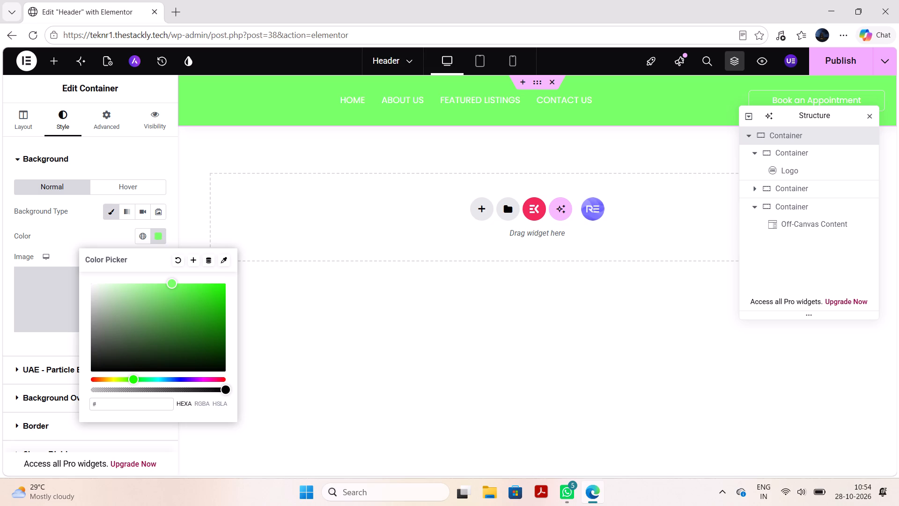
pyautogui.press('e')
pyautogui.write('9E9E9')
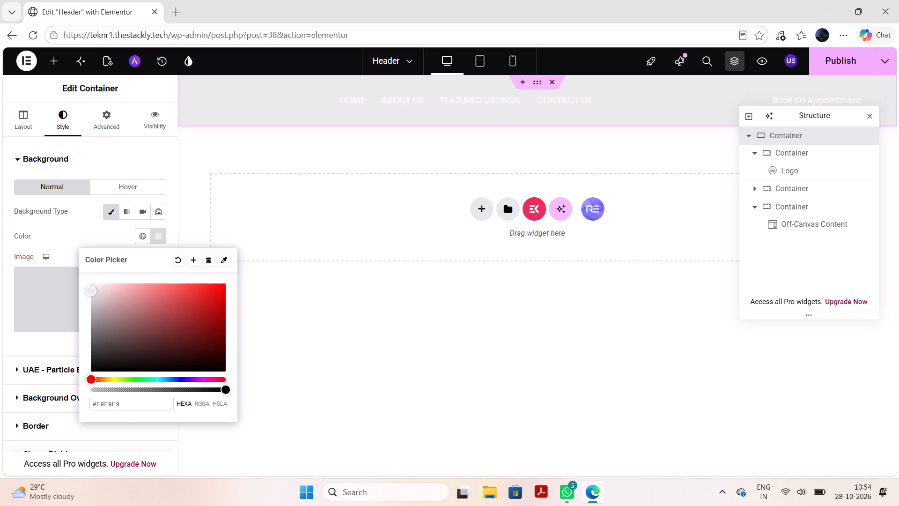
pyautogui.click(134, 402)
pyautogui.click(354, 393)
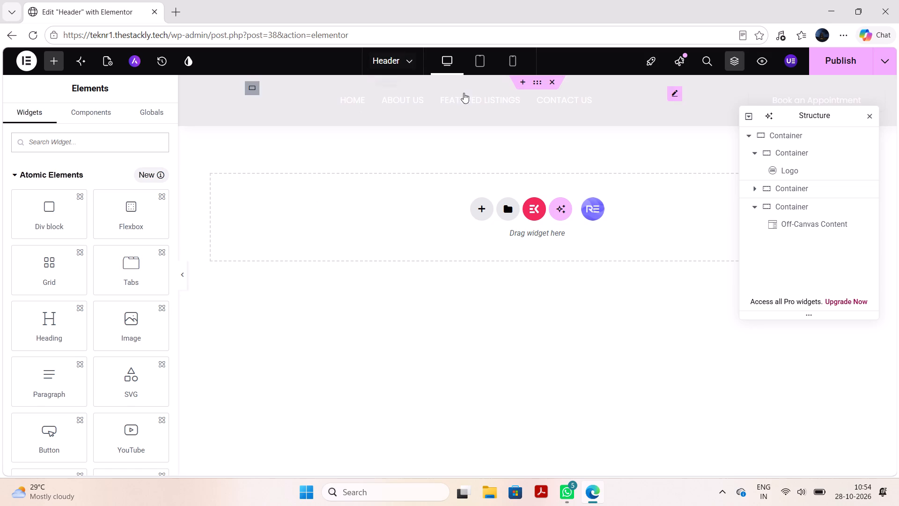
# Select the header's outermost container and set its normal background colour to #4B6B8C.
pyautogui.click(781, 140)
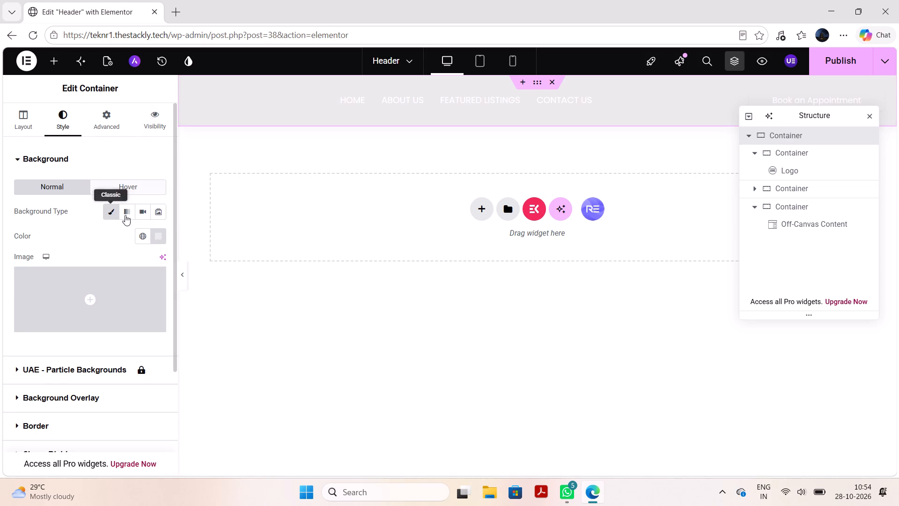
pyautogui.click(155, 233)
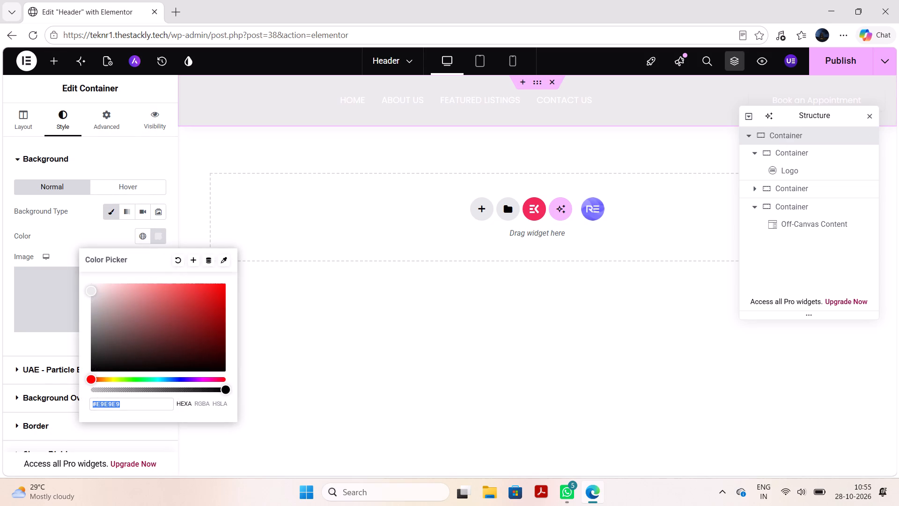
pyautogui.click(139, 403)
pyautogui.press('BackSpace')
pyautogui.press('BackSpace')
pyautogui.press('BackSpace')
pyautogui.press('BackSpace')
pyautogui.press('BackSpace')
pyautogui.press('BackSpace')
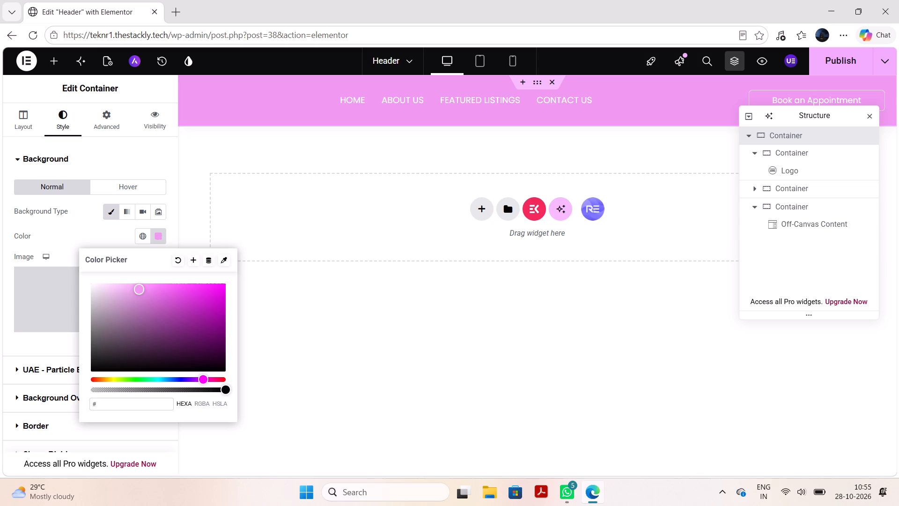
pyautogui.press('4')
pyautogui.press('b')
pyautogui.press('6')
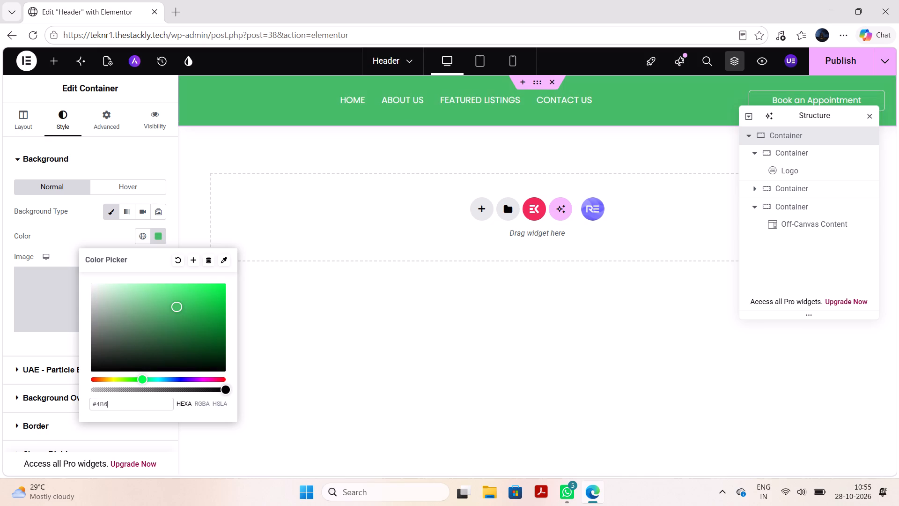
pyautogui.press('b')
pyautogui.write('8C')
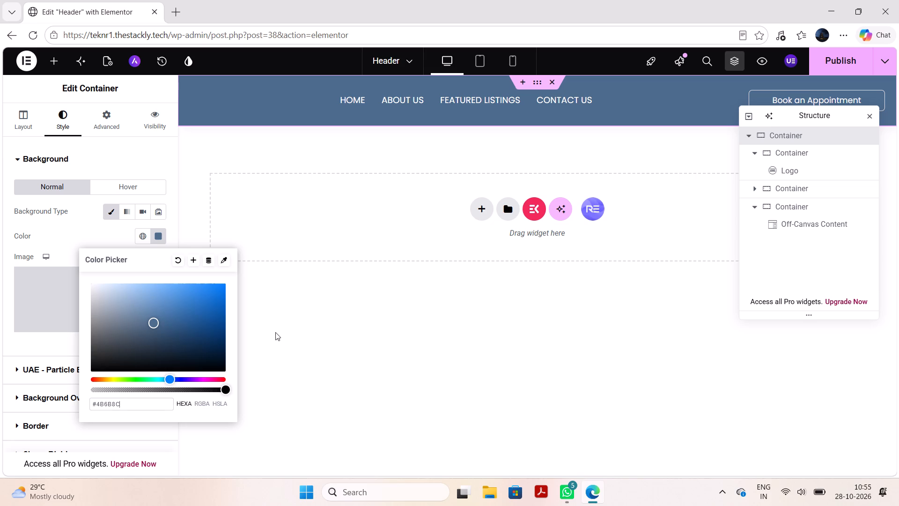
# Create a new global colour named New Global ColorMAIN from the container's #4B6B8C background colour.
pyautogui.click(194, 258)
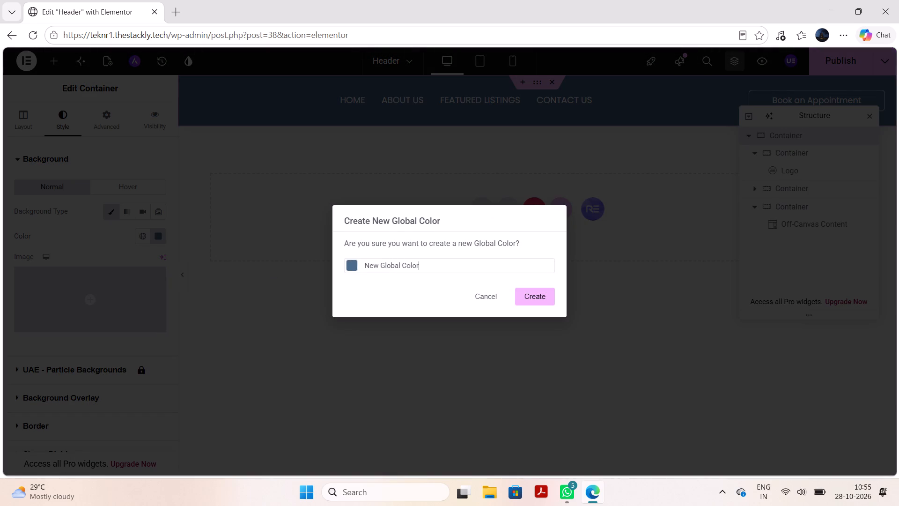
pyautogui.press('m')
pyautogui.press('a')
pyautogui.write('IN')
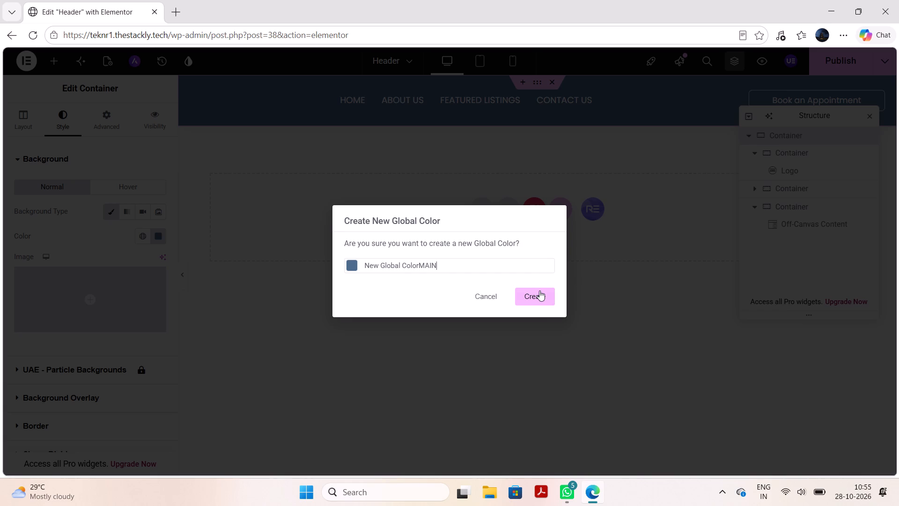
pyautogui.click(539, 290)
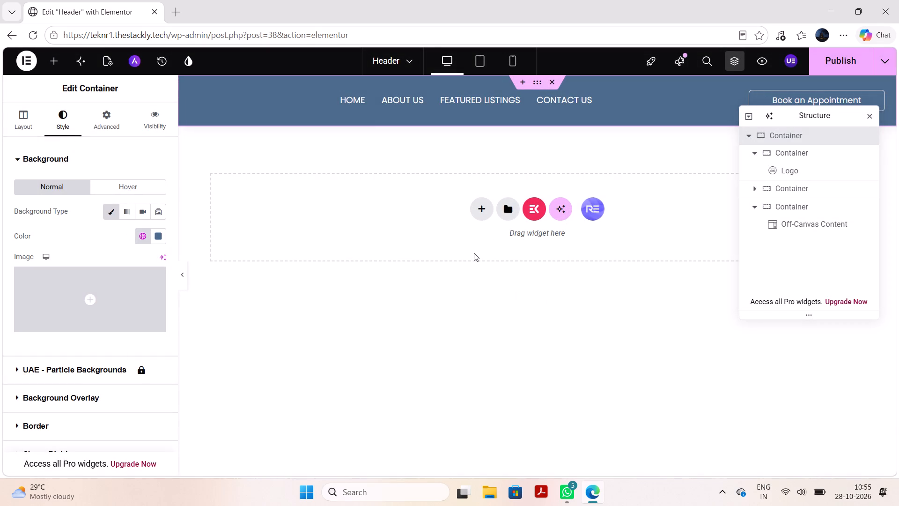
# Set the normal background colour of the Book an Appointment button in the Off-Canvas Content widget to #FAF7F0.
pyautogui.click(880, 92)
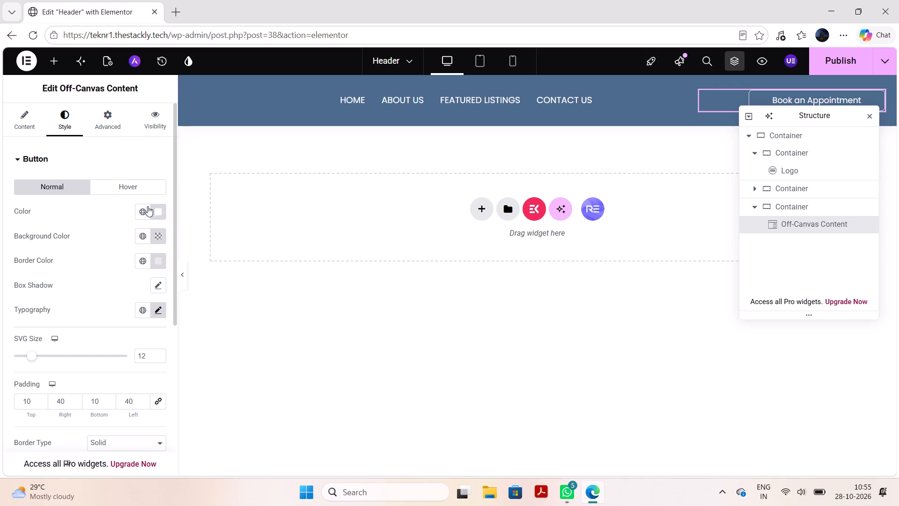
pyautogui.click(152, 234)
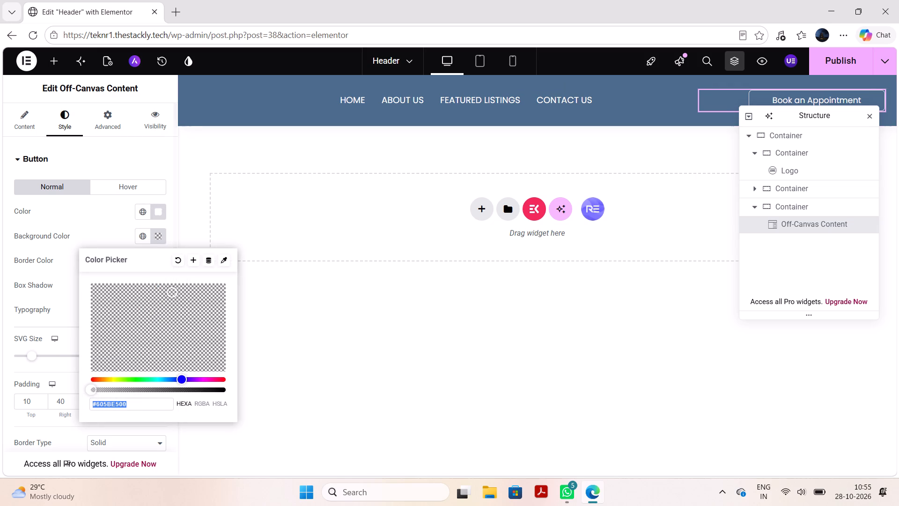
pyautogui.click(132, 405)
pyautogui.press('BackSpace')
pyautogui.press('BackSpace')
pyautogui.press('BackSpace')
pyautogui.press('BackSpace')
pyautogui.press('BackSpace')
pyautogui.press('BackSpace')
pyautogui.press('BackSpace')
pyautogui.press('BackSpace')
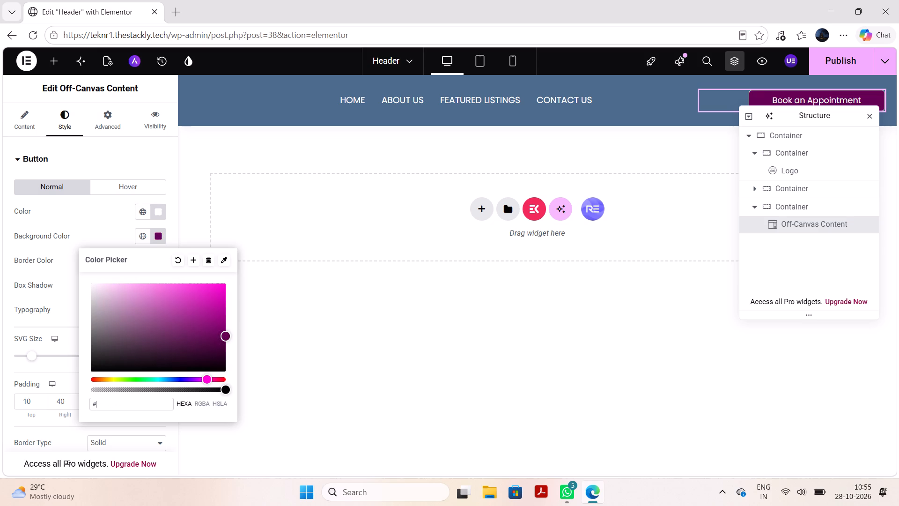
pyautogui.write('FAF')
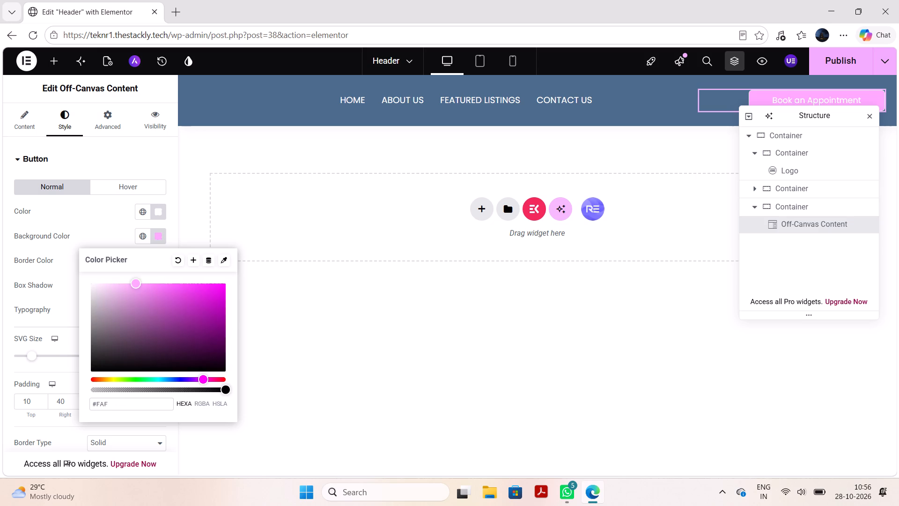
pyautogui.press('7')
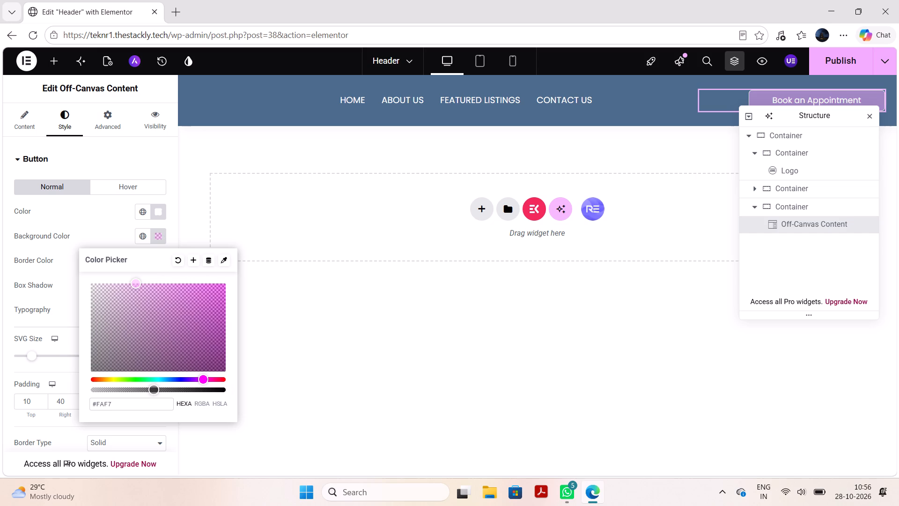
pyautogui.write('F0')
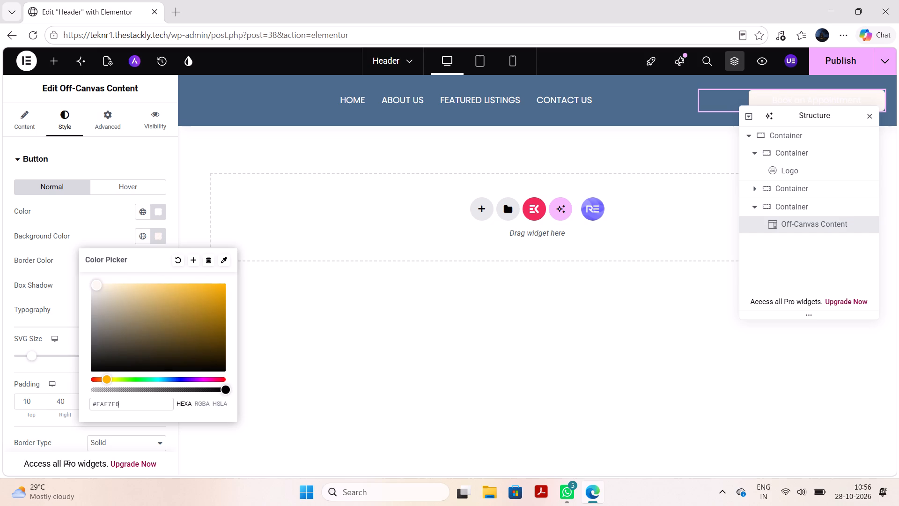
pyautogui.click(295, 350)
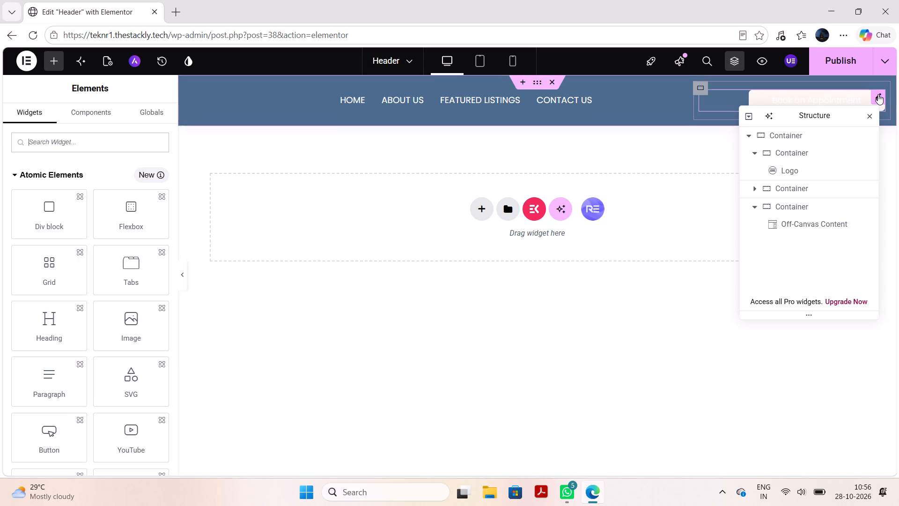
# Examine the Off-Canvas Content widget's button typography, normal and hover button styles, and header style settings.
pyautogui.click(878, 94)
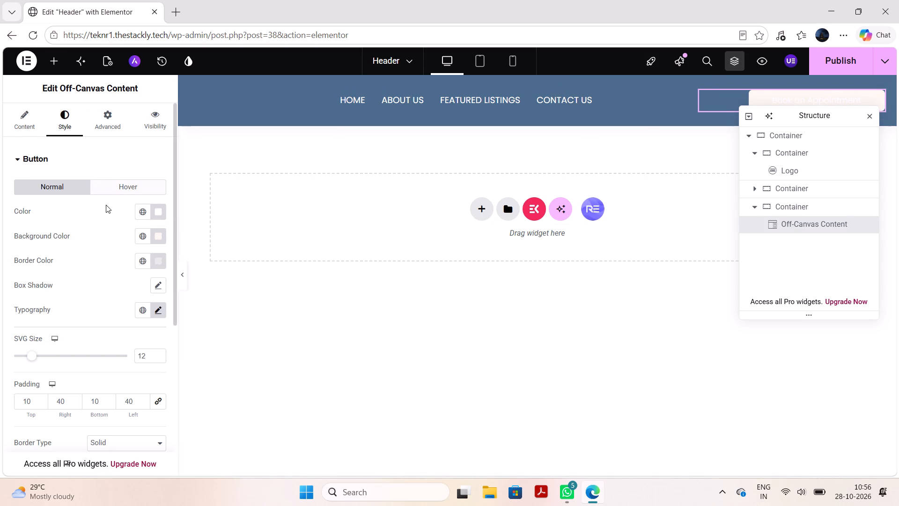
pyautogui.click(155, 307)
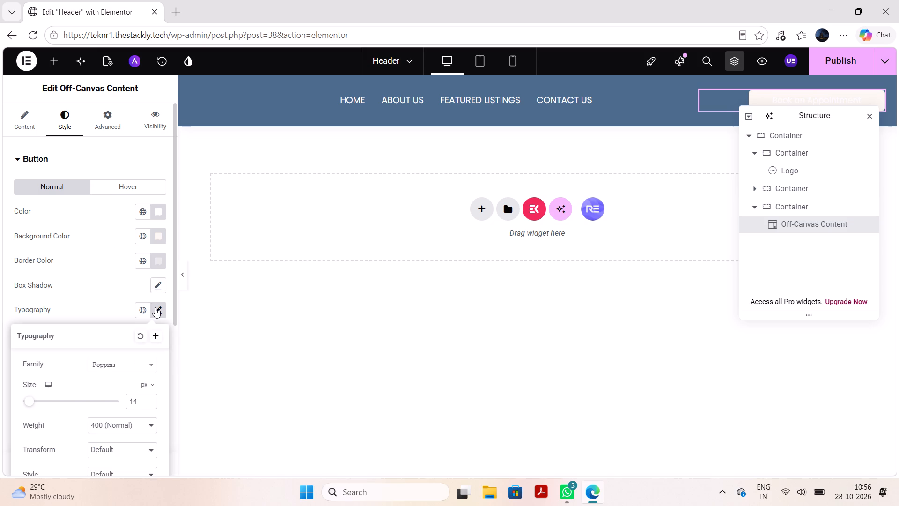
pyautogui.click(155, 307)
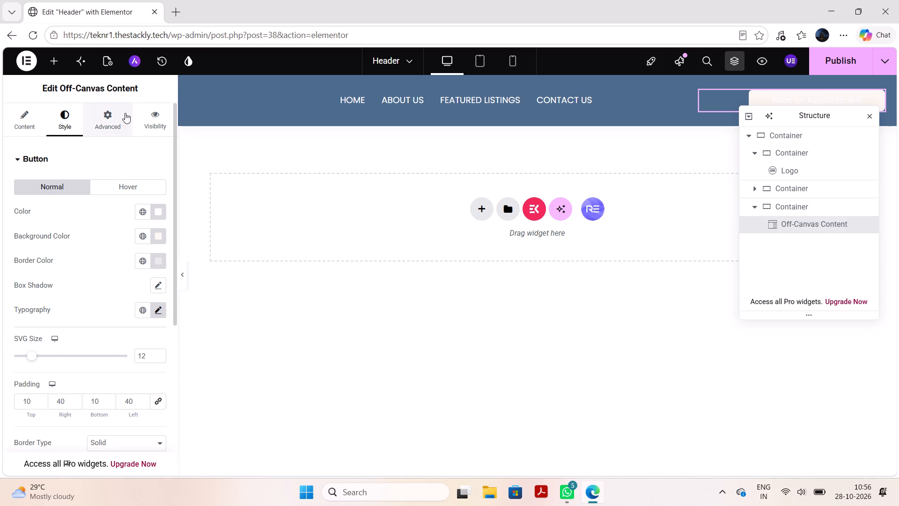
pyautogui.click(113, 186)
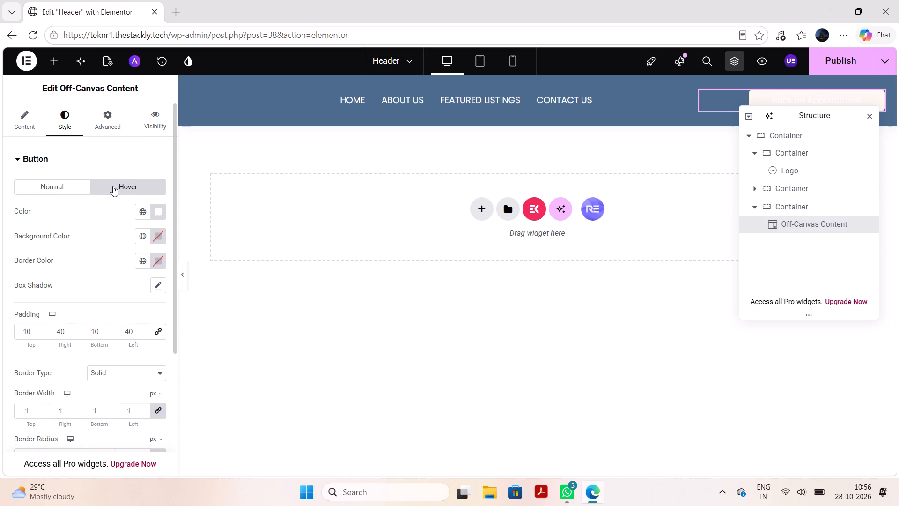
pyautogui.click(68, 185)
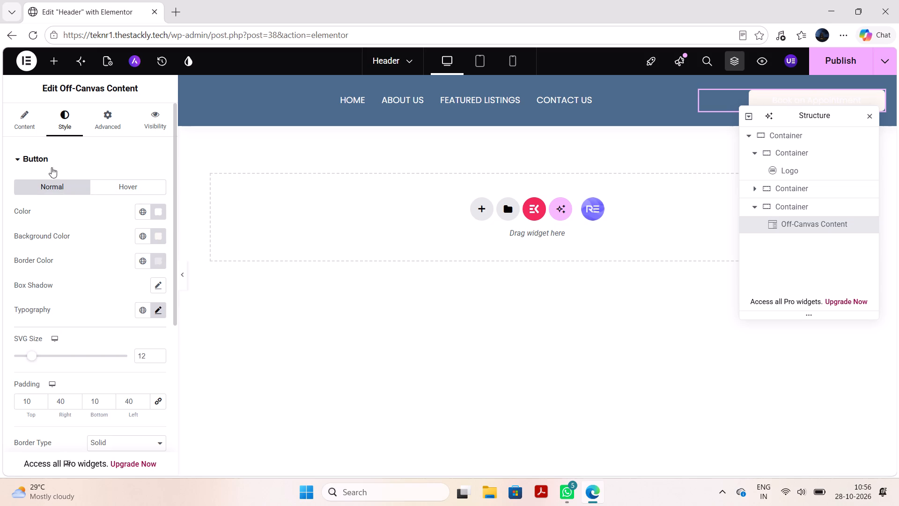
pyautogui.click(39, 155)
pyautogui.scroll(1, 58, 189)
pyautogui.click(58, 189)
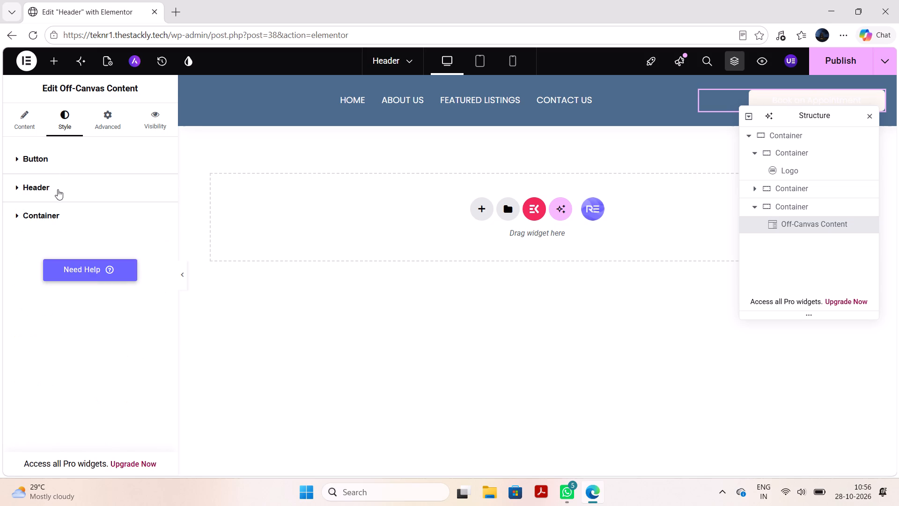
pyautogui.scroll(-1, 66, 268)
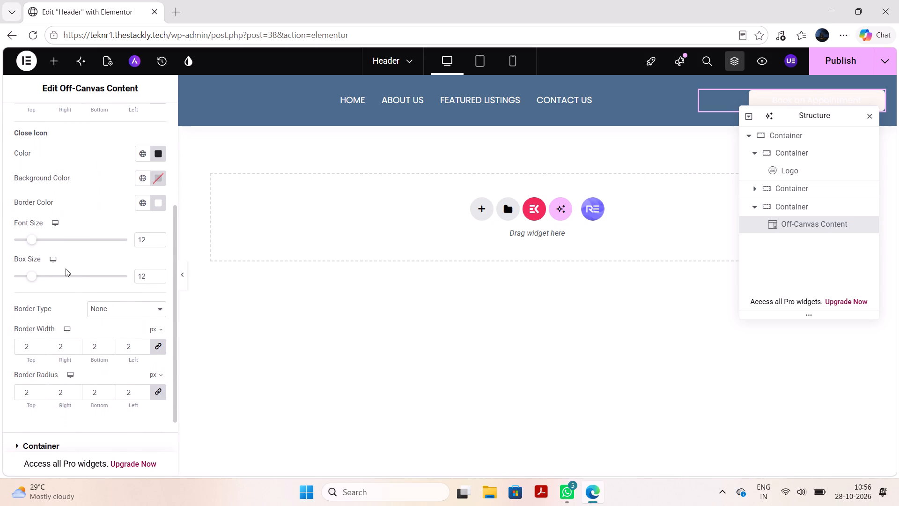
pyautogui.scroll(-1, 66, 268)
pyautogui.scroll(3, 66, 268)
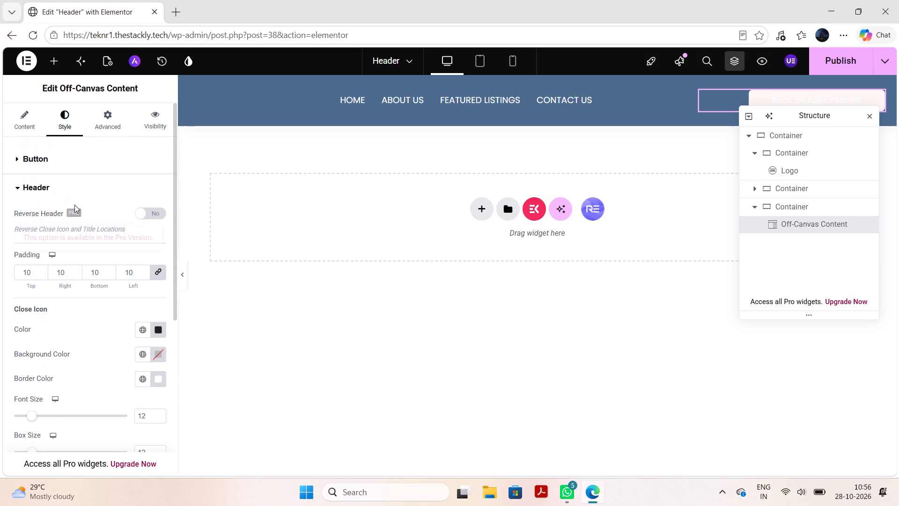
# Examine the Off-Canvas Content widget's content settings for the Book an Appointment button.
pyautogui.click(28, 120)
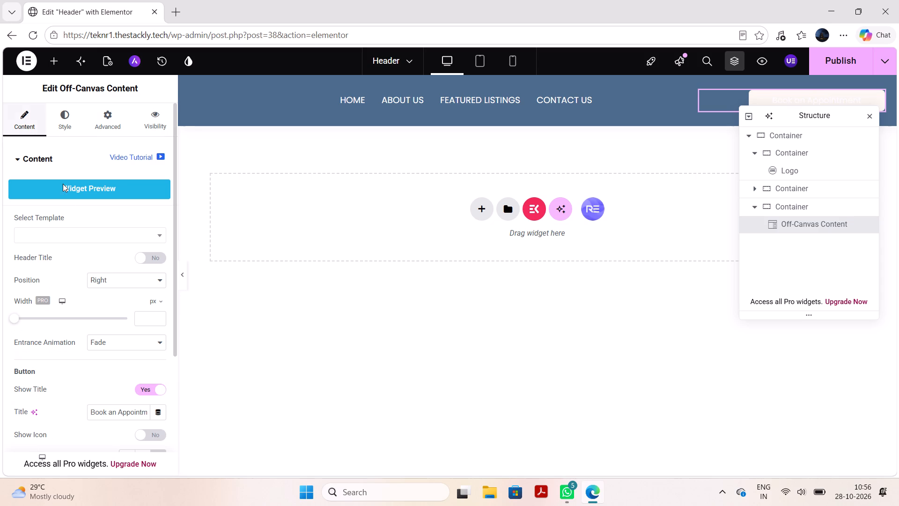
pyautogui.scroll(-2, 86, 269)
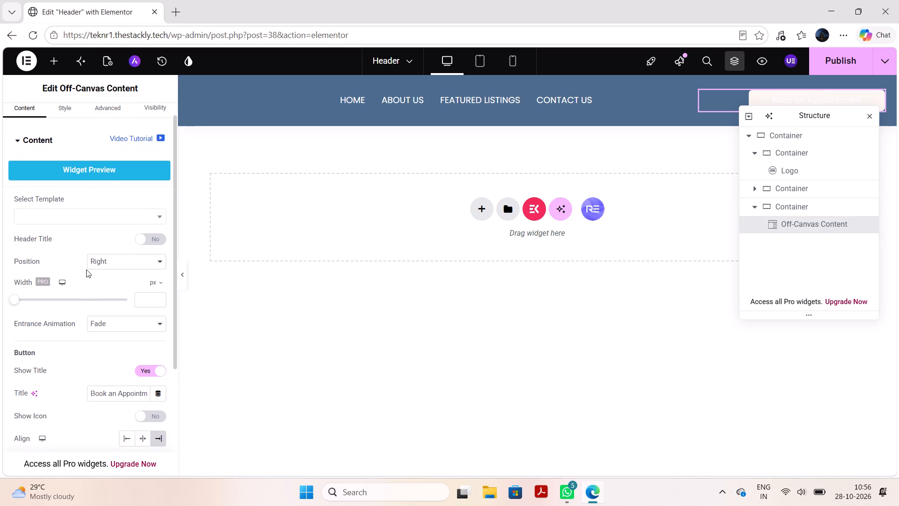
pyautogui.scroll(-2, 86, 269)
pyautogui.scroll(1, 86, 269)
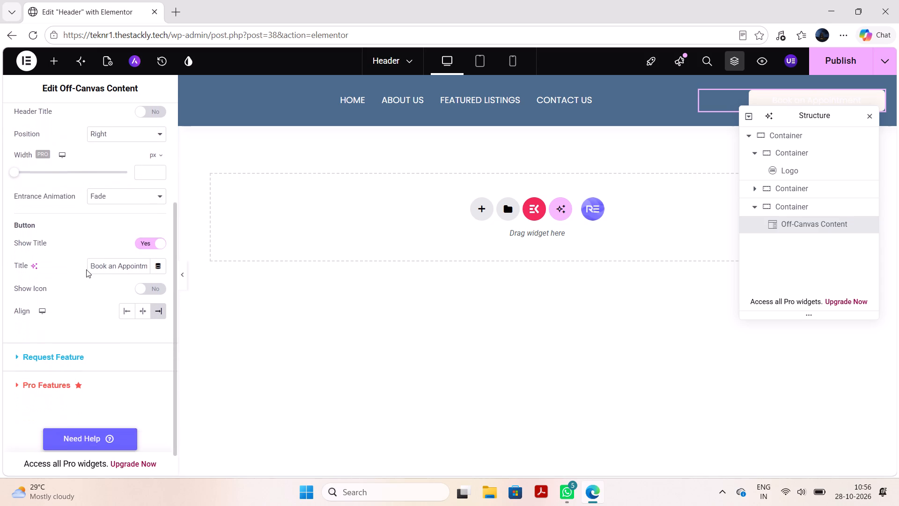
pyautogui.scroll(2, 86, 269)
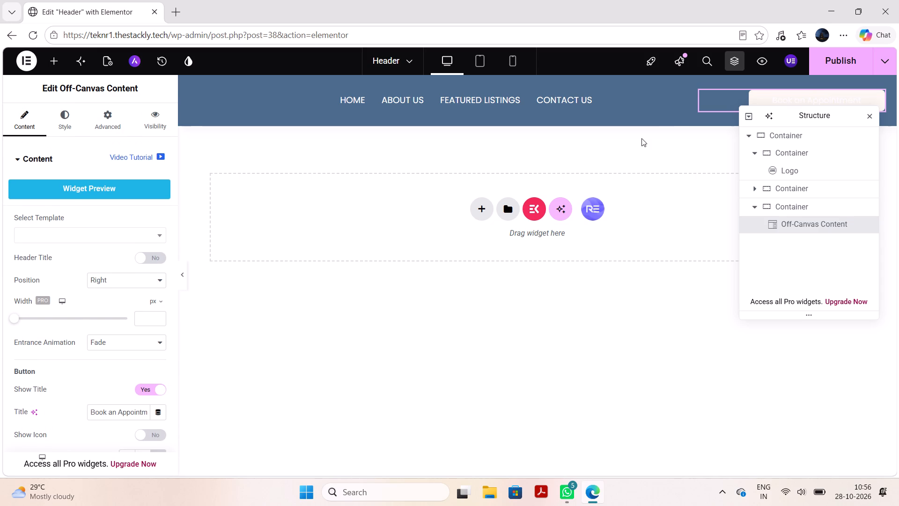
pyautogui.click(878, 95)
# Review the Off-Canvas Content widget's button spacing, border and header style settings again.
pyautogui.click(75, 121)
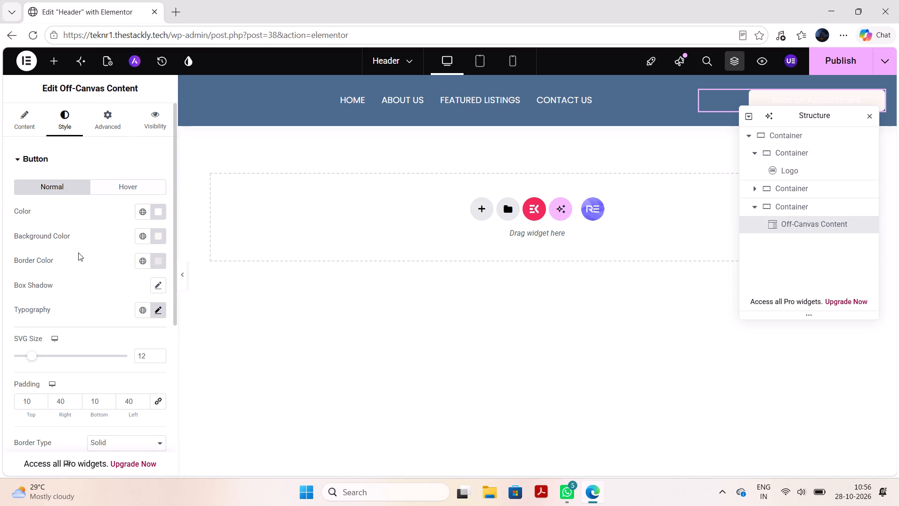
pyautogui.scroll(-3, 72, 267)
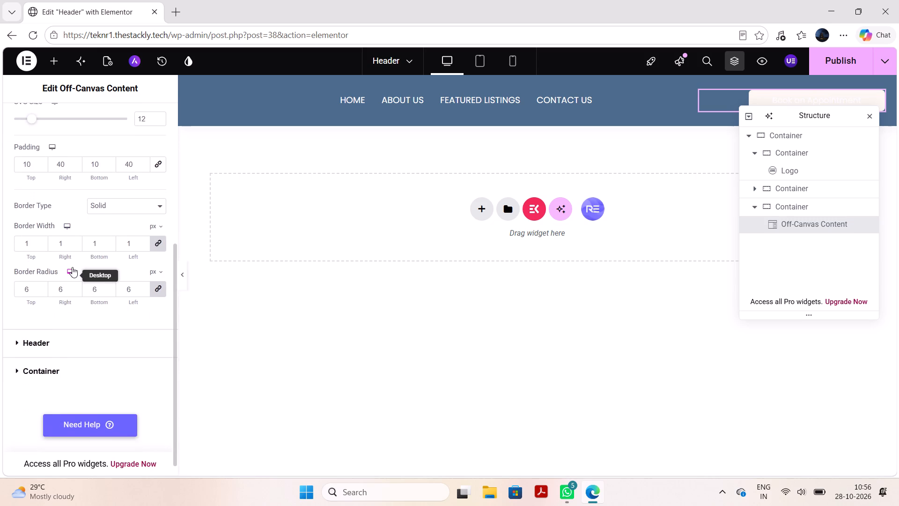
pyautogui.scroll(-1, 72, 267)
pyautogui.scroll(1, 72, 267)
pyautogui.click(46, 352)
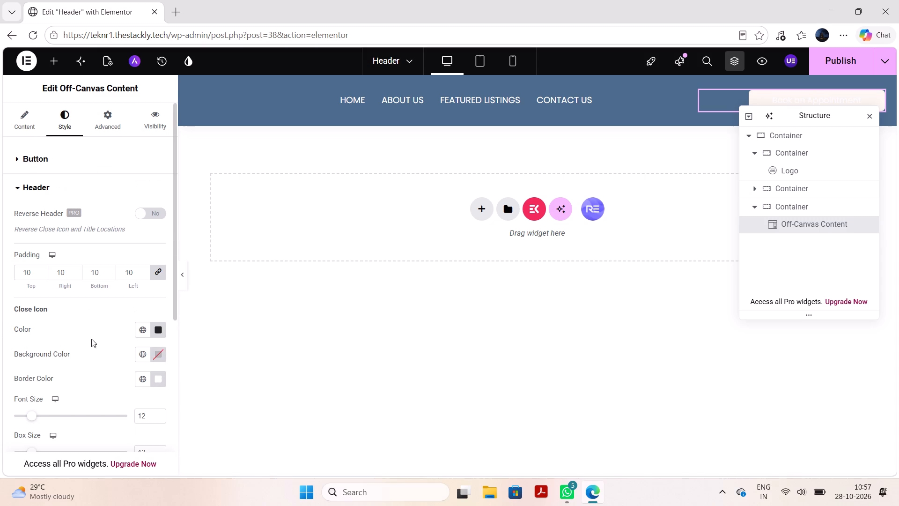
pyautogui.scroll(3, 111, 333)
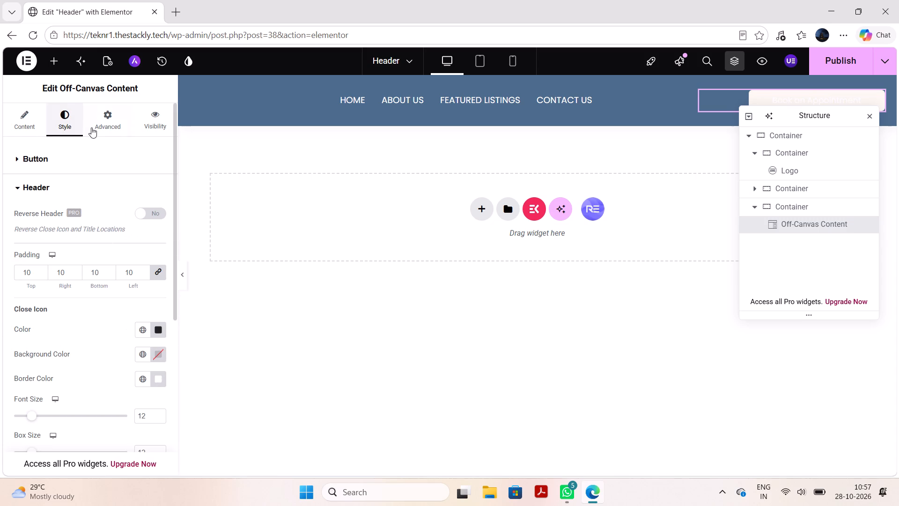
# Set the Book an Appointment button's normal text colour to the global colour New Global ColorMAIN.
pyautogui.click(92, 128)
pyautogui.click(80, 127)
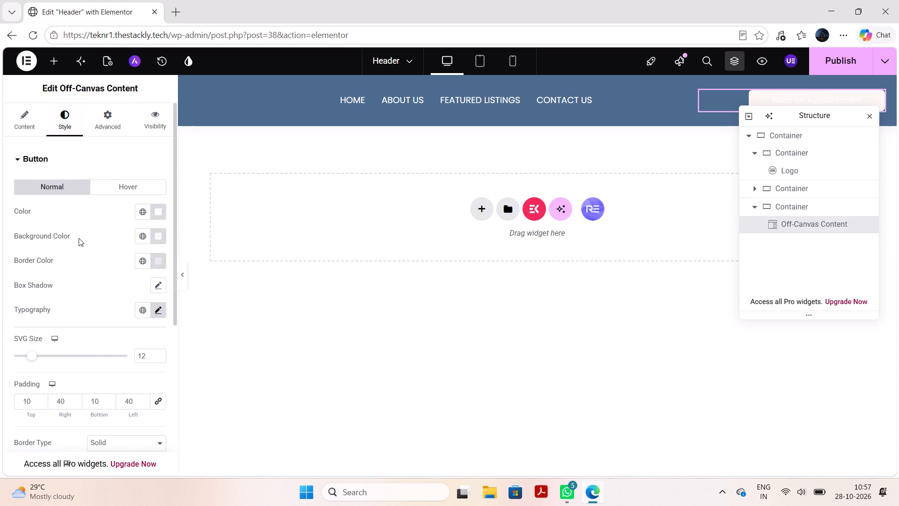
pyautogui.scroll(2, 79, 239)
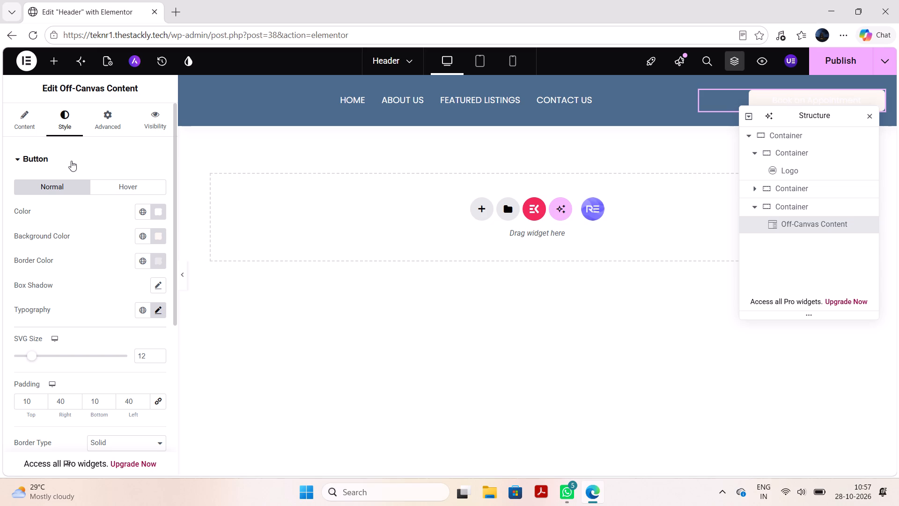
pyautogui.click(159, 210)
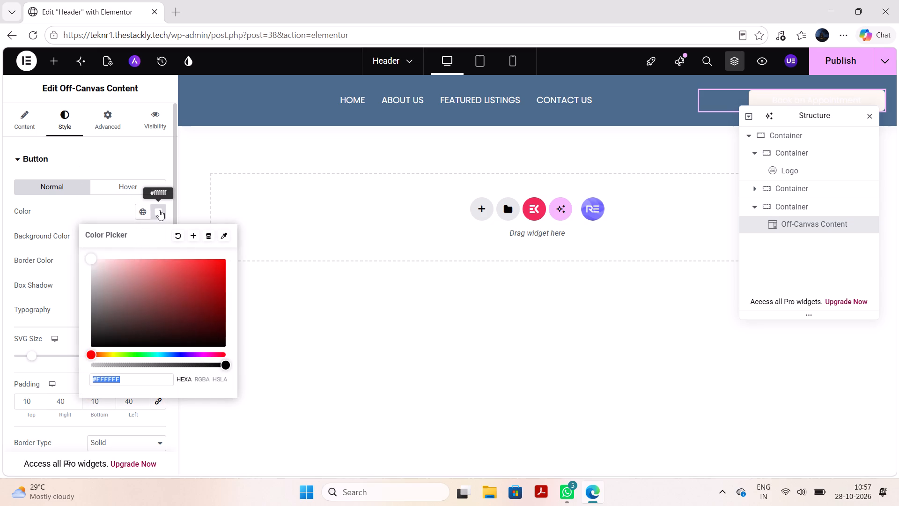
pyautogui.click(146, 382)
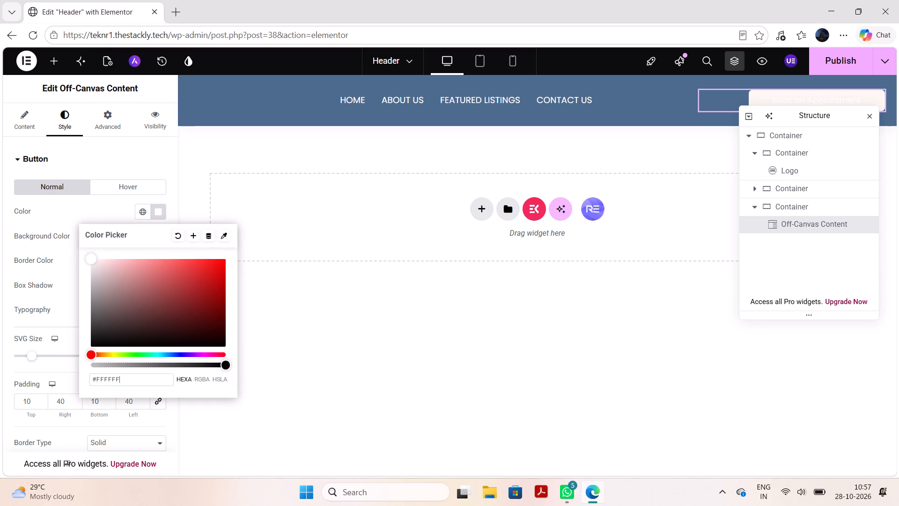
pyautogui.click(180, 233)
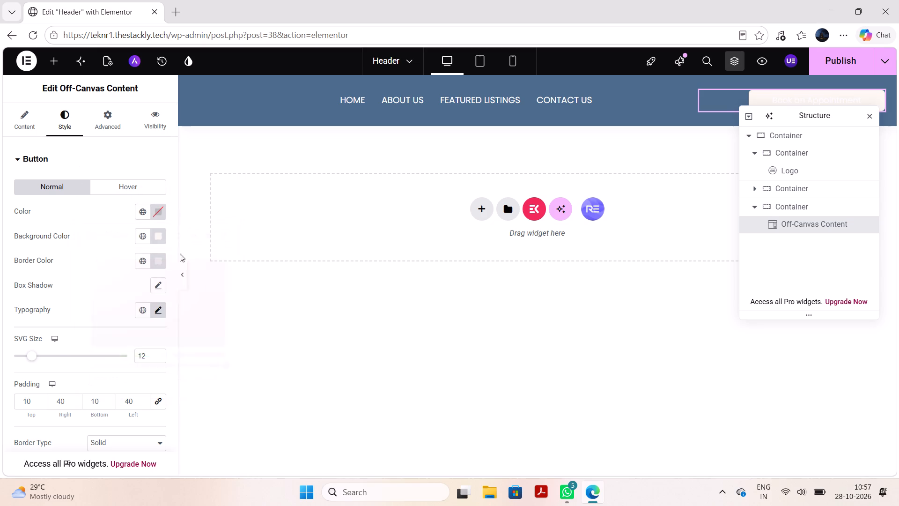
pyautogui.click(140, 211)
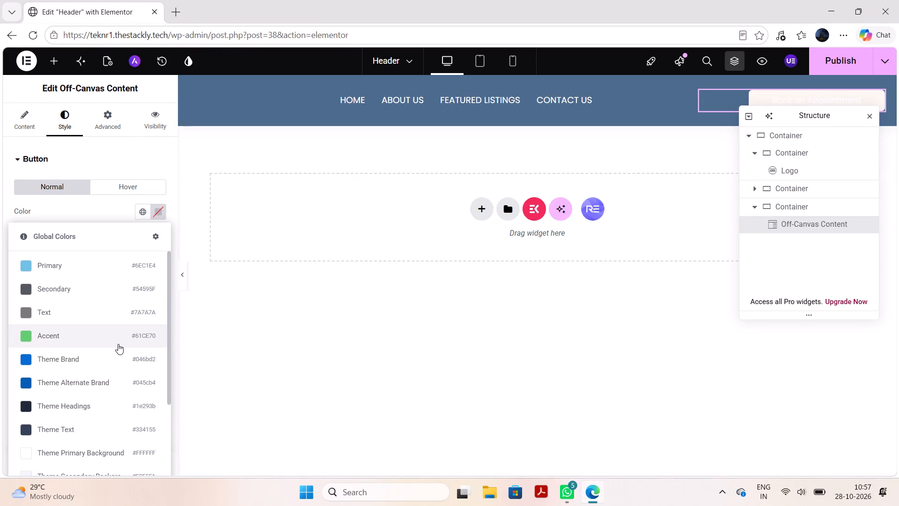
pyautogui.scroll(-3, 118, 344)
pyautogui.click(85, 470)
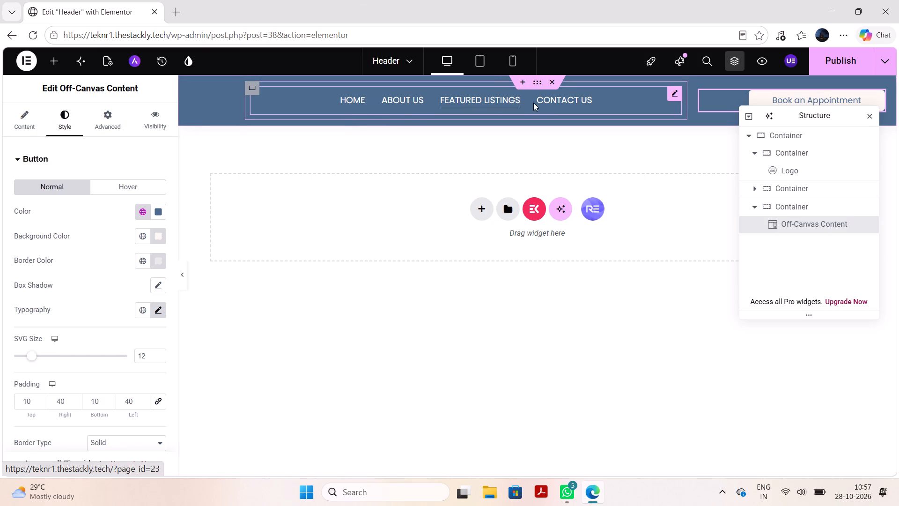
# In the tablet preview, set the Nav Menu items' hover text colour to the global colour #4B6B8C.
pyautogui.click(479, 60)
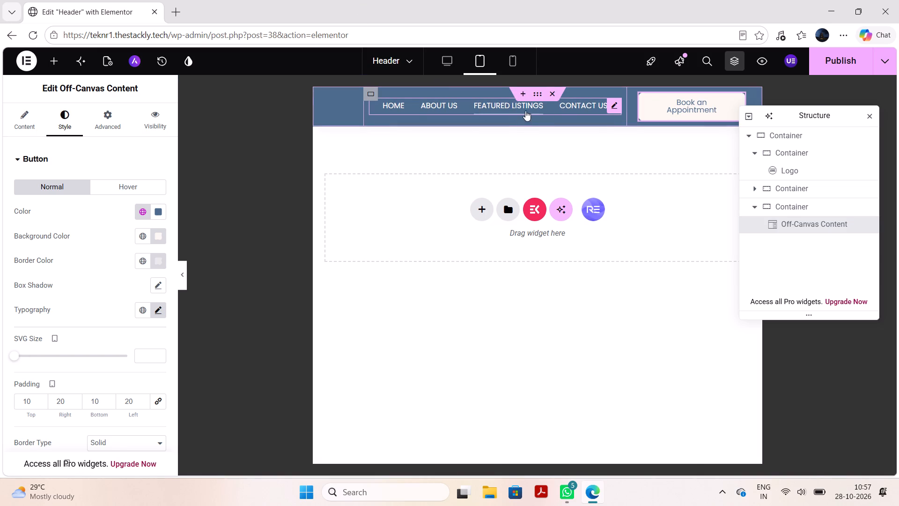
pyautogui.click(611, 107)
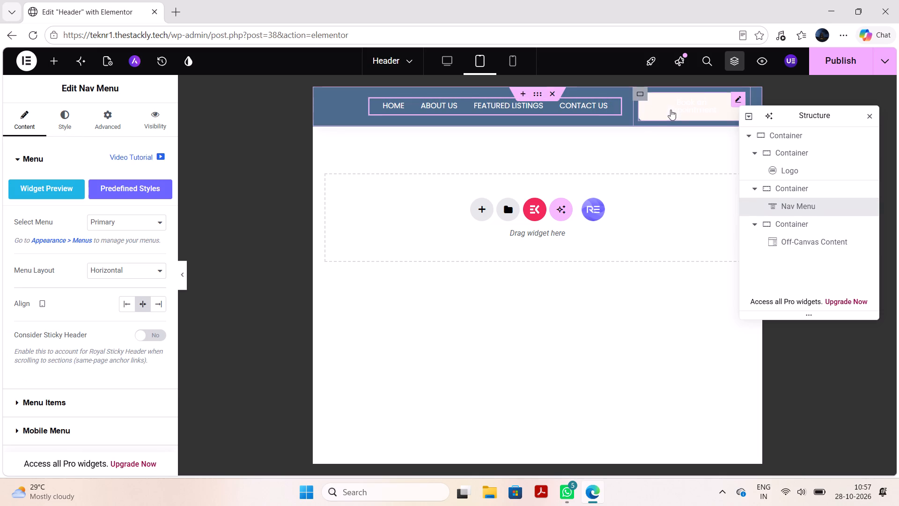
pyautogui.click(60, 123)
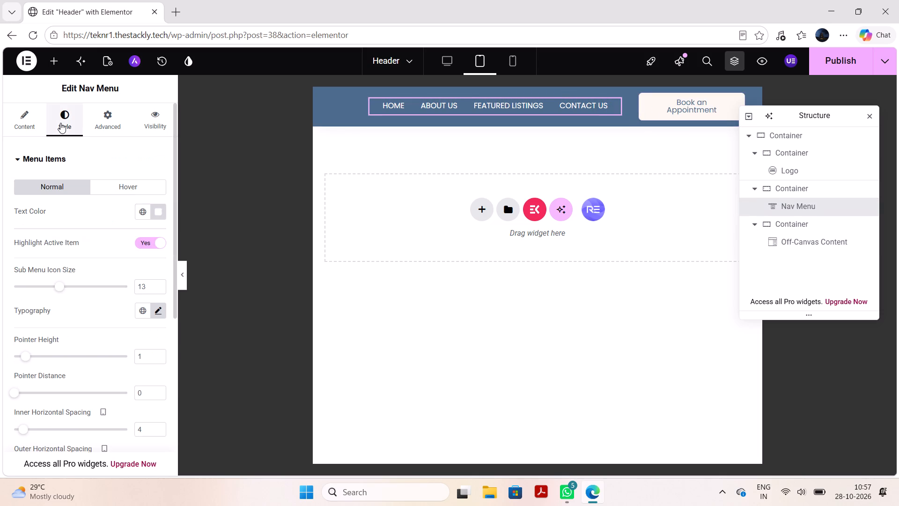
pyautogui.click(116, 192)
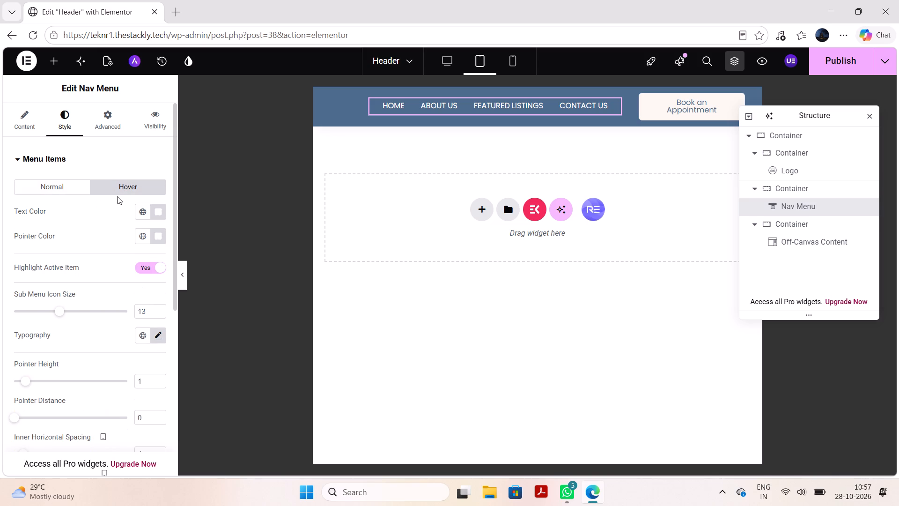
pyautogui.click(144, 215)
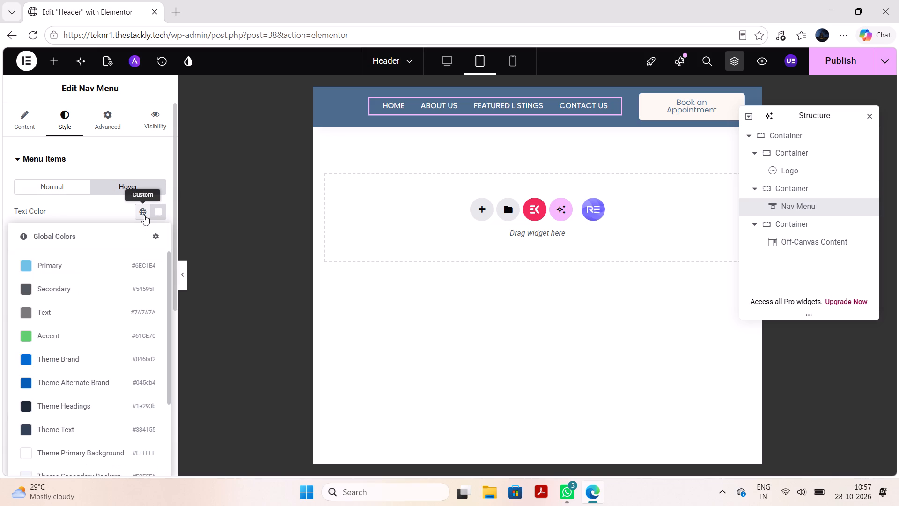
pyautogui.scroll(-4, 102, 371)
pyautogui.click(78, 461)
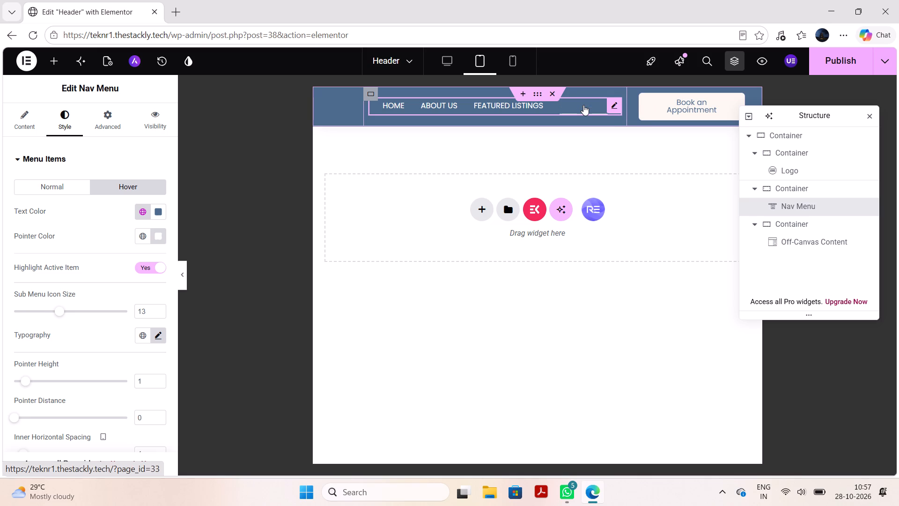
# Clear the hover text colour of the Nav Menu items.
pyautogui.click(158, 216)
pyautogui.click(181, 239)
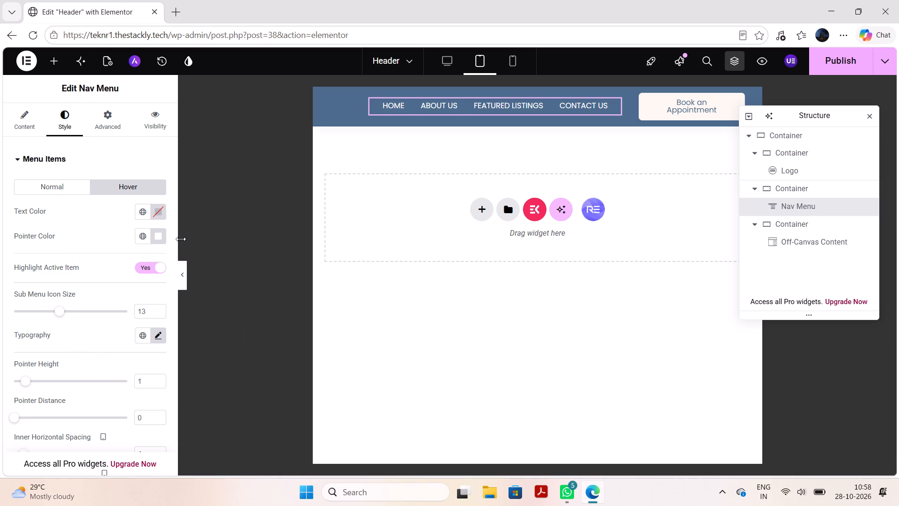
# Set the Book an Appointment button's hover text colour to the global colour New Global ColorMAIN.
pyautogui.click(735, 97)
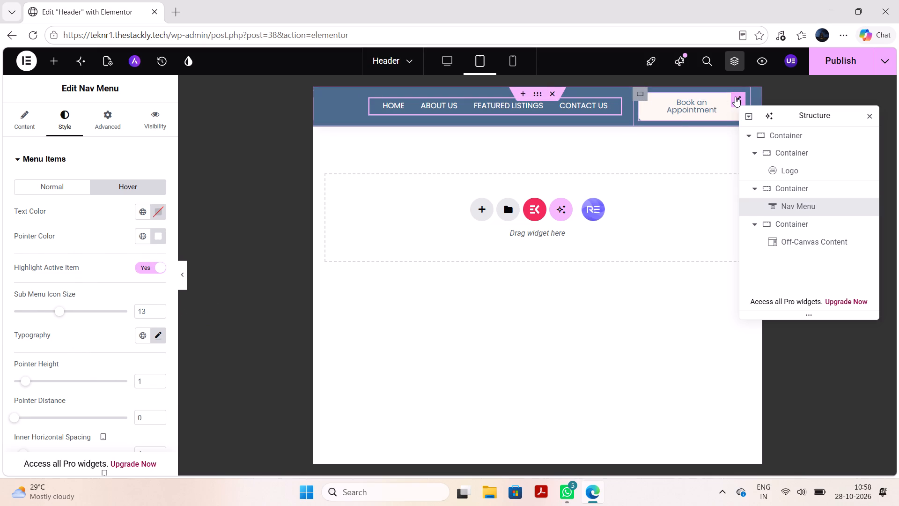
pyautogui.click(133, 181)
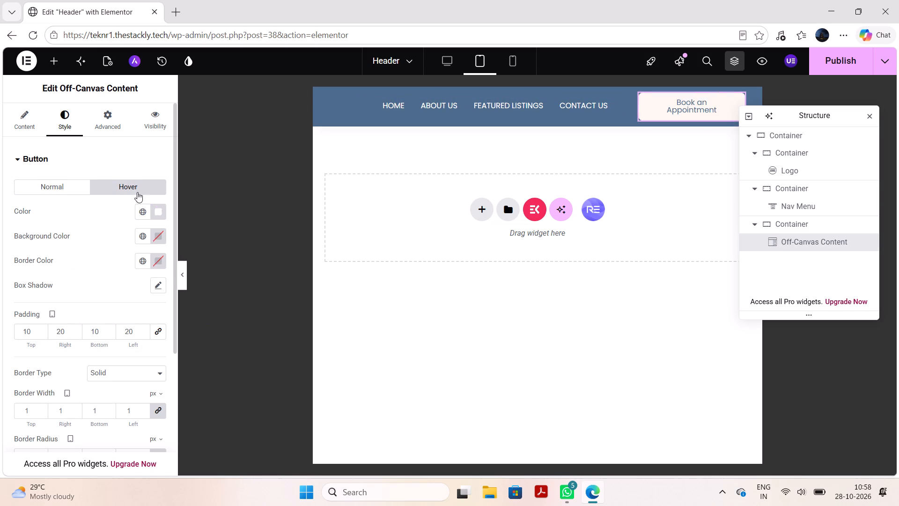
pyautogui.click(137, 210)
pyautogui.scroll(-2, 112, 283)
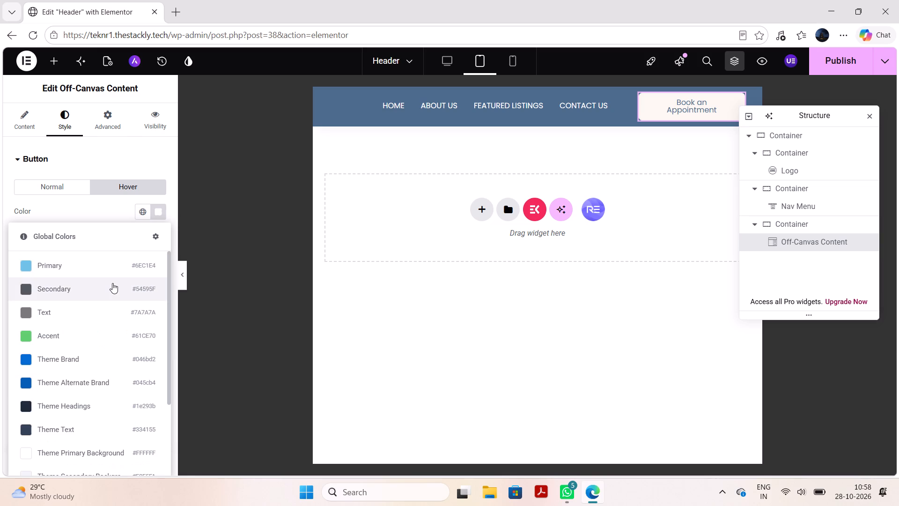
pyautogui.scroll(-3, 112, 283)
pyautogui.click(79, 465)
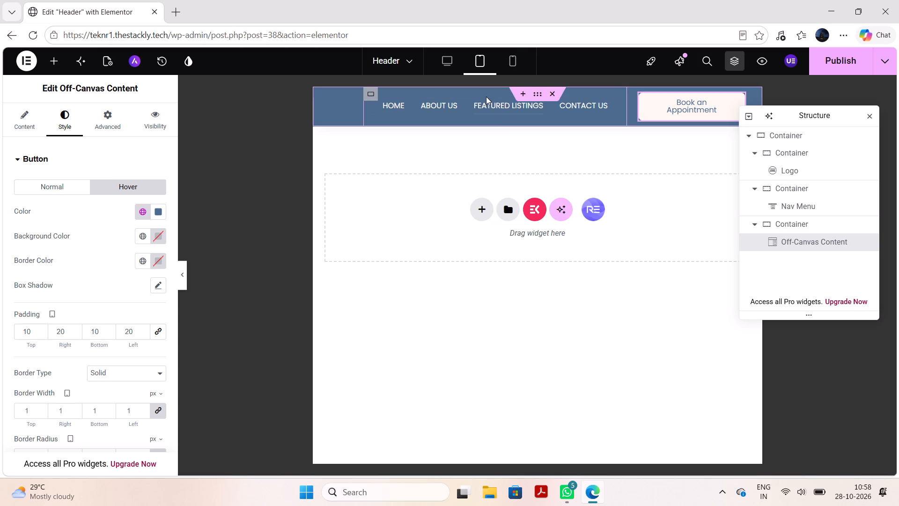
# Check the header and its Nav Menu in the mobile preview, and publish the Header template.
pyautogui.click(514, 54)
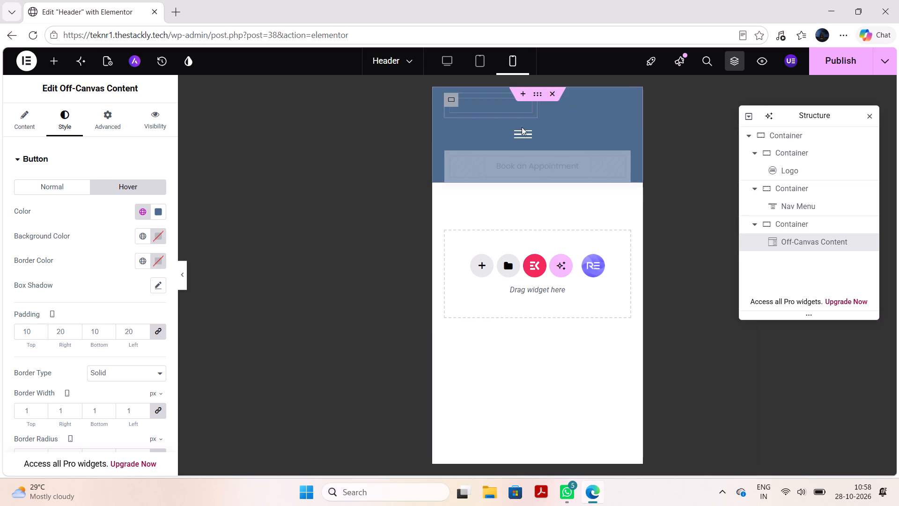
pyautogui.click(522, 135)
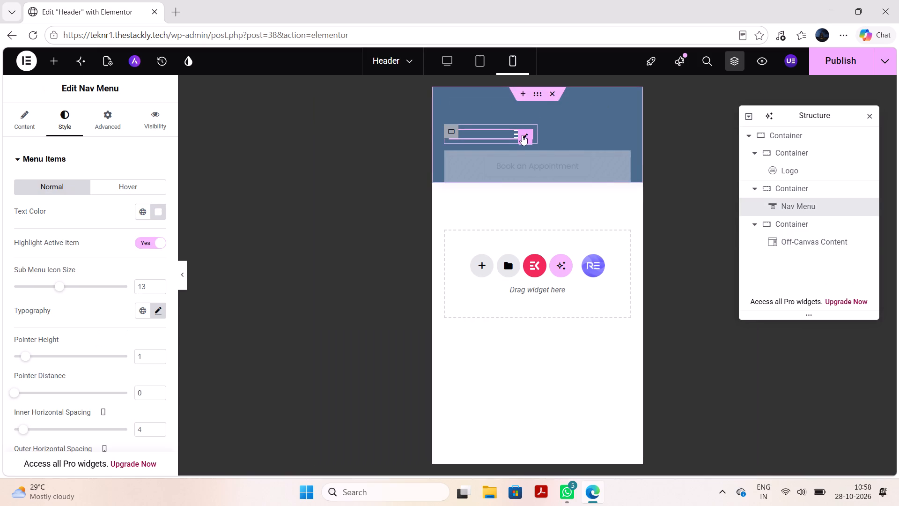
pyautogui.click(522, 135)
pyautogui.click(576, 117)
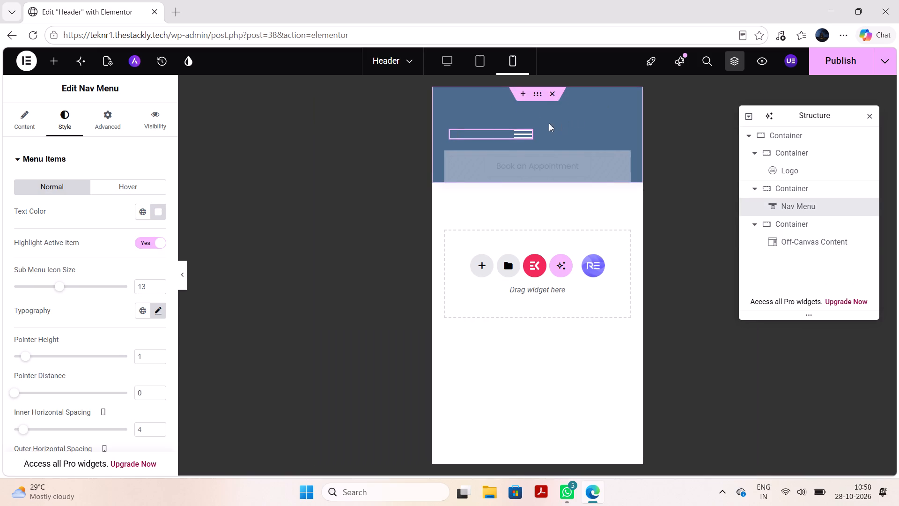
pyautogui.click(520, 132)
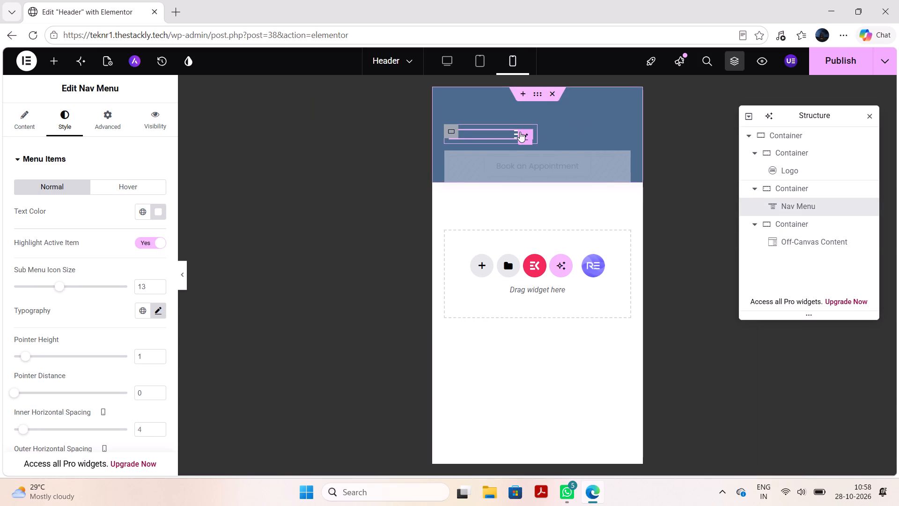
pyautogui.click(833, 60)
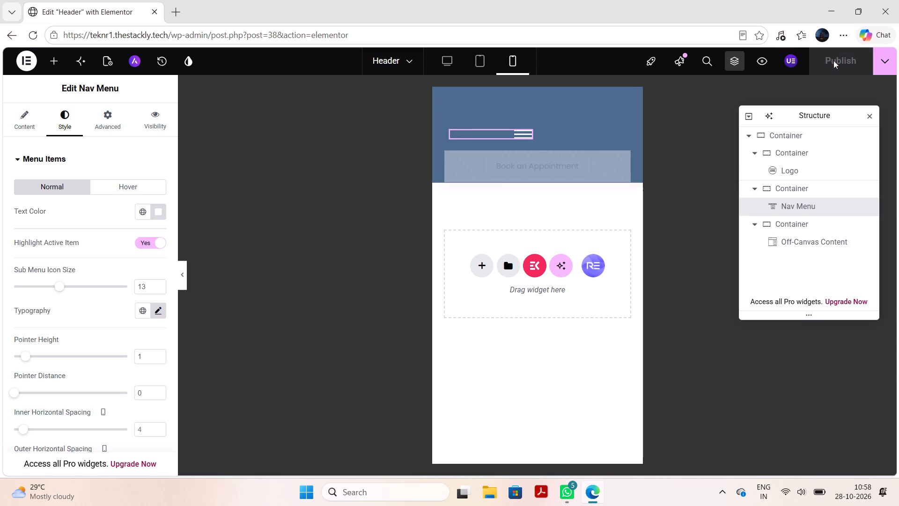
# In the tablet preview, save the Book an Appointment button's normal background colour as a new global colour named New Global ColorBG COLOR.
pyautogui.click(473, 65)
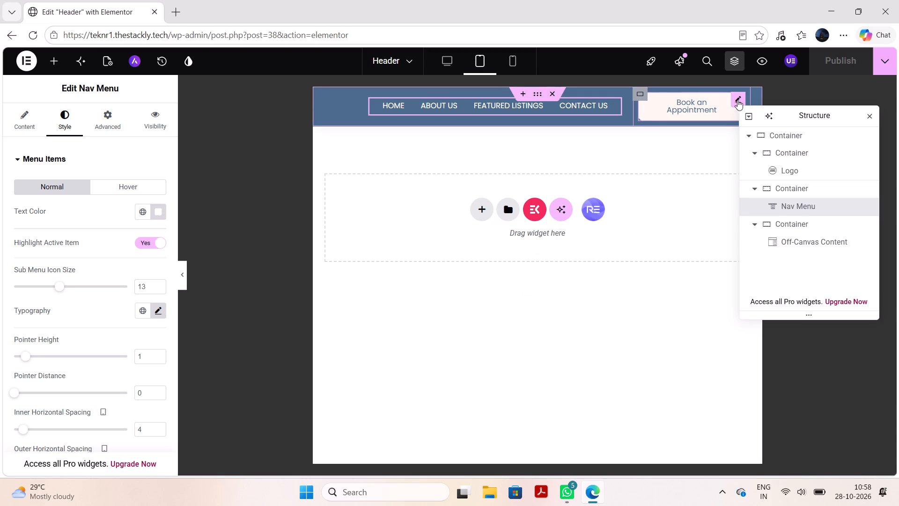
pyautogui.click(738, 100)
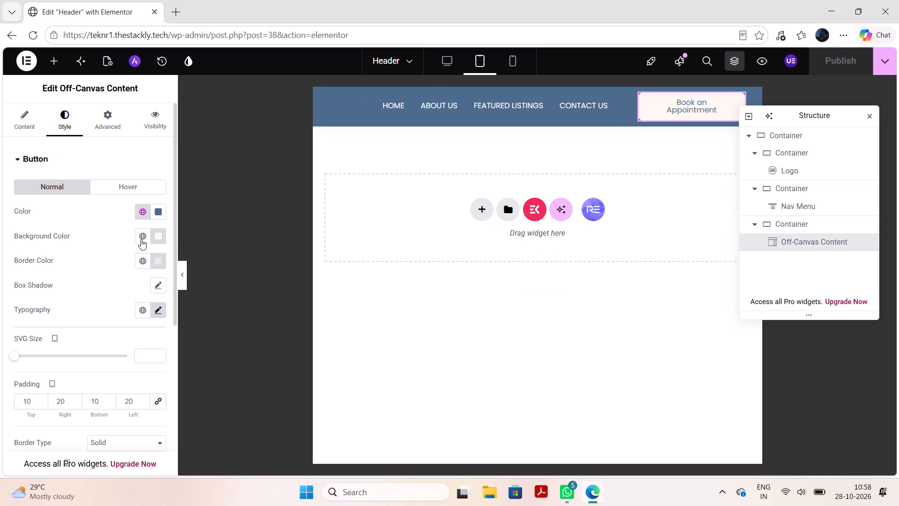
pyautogui.click(140, 238)
pyautogui.scroll(-2, 127, 321)
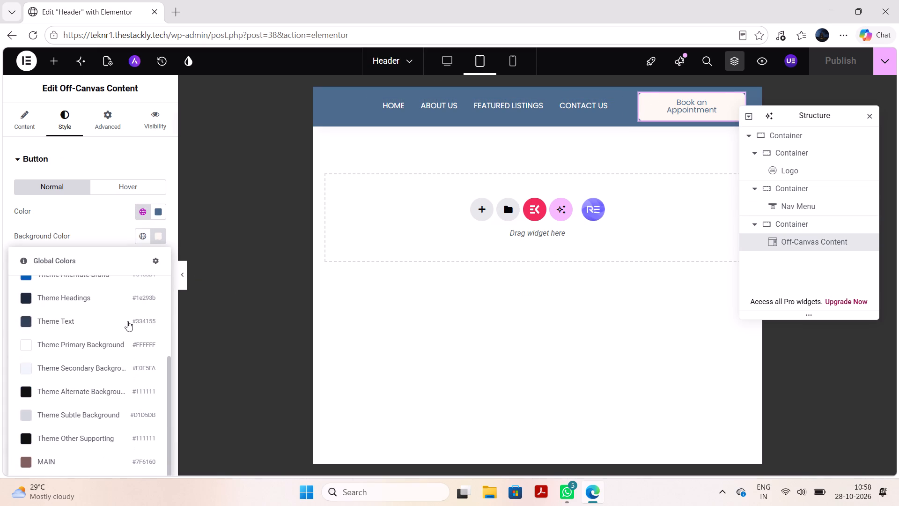
pyautogui.scroll(-1, 127, 321)
pyautogui.click(160, 231)
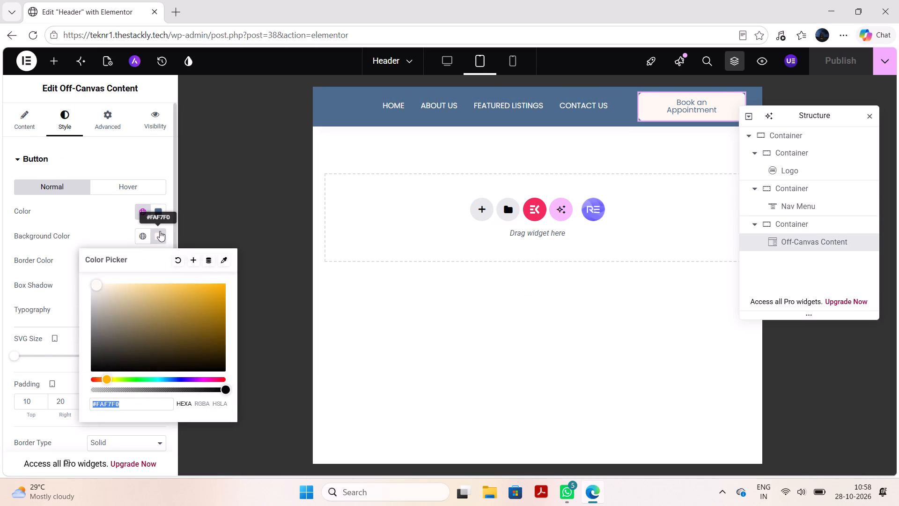
pyautogui.click(192, 258)
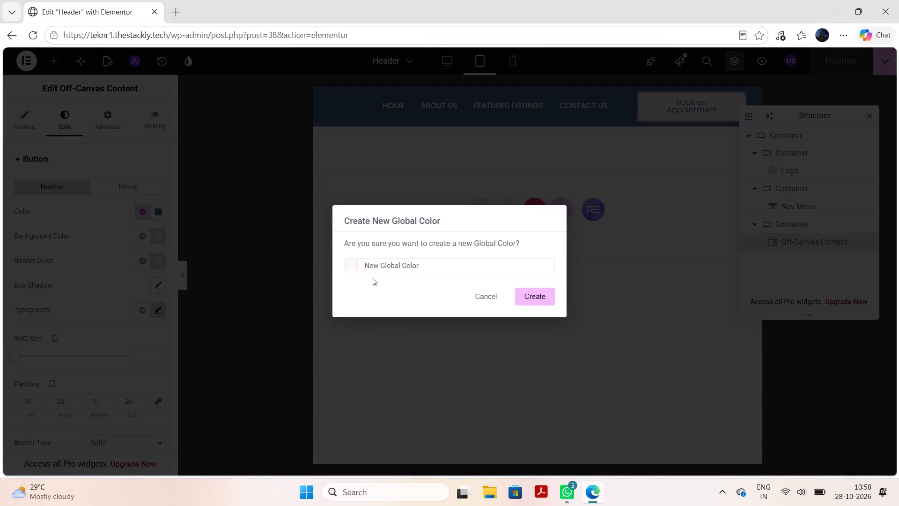
pyautogui.write('BH C')
pyautogui.press('BackSpace')
pyautogui.press('BackSpace')
pyautogui.press('BackSpace')
pyautogui.write('G COLOR')
pyautogui.click(528, 295)
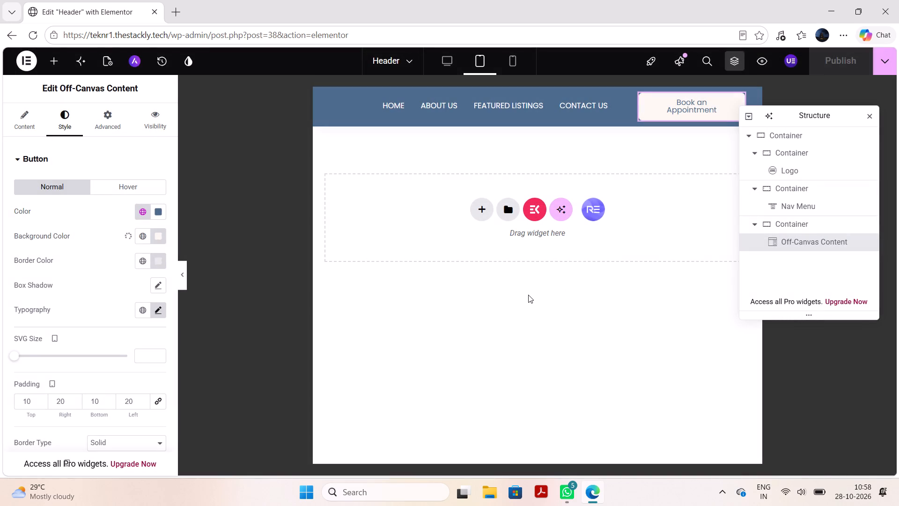
# Return to the desktop preview and publish the Header template with the button's new global background colour.
pyautogui.click(450, 58)
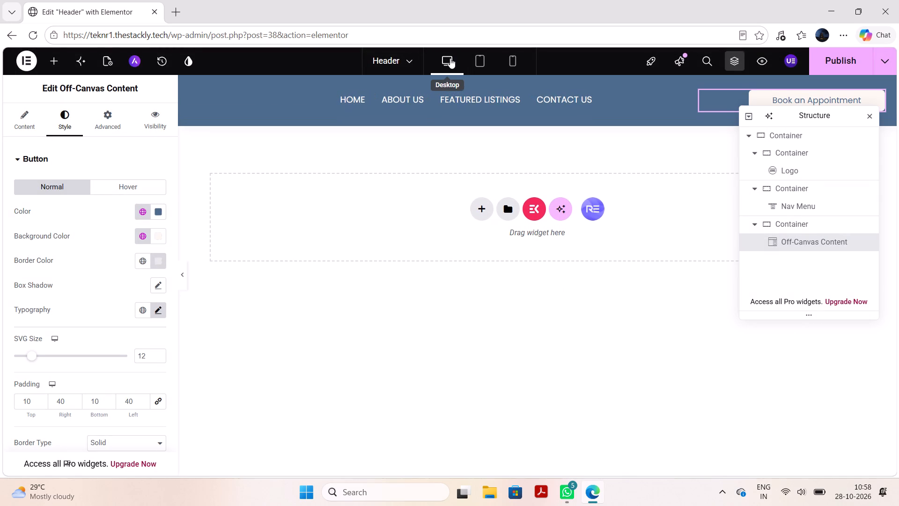
pyautogui.click(847, 67)
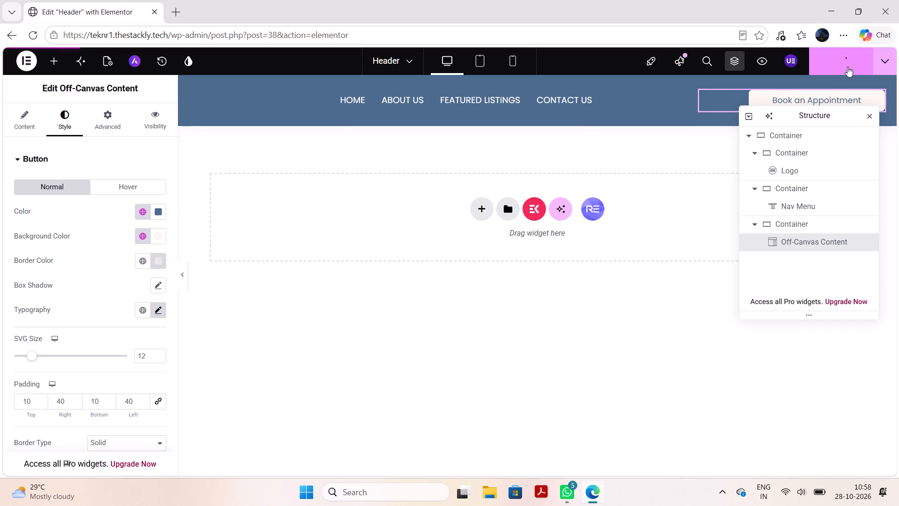
pyautogui.click(847, 67)
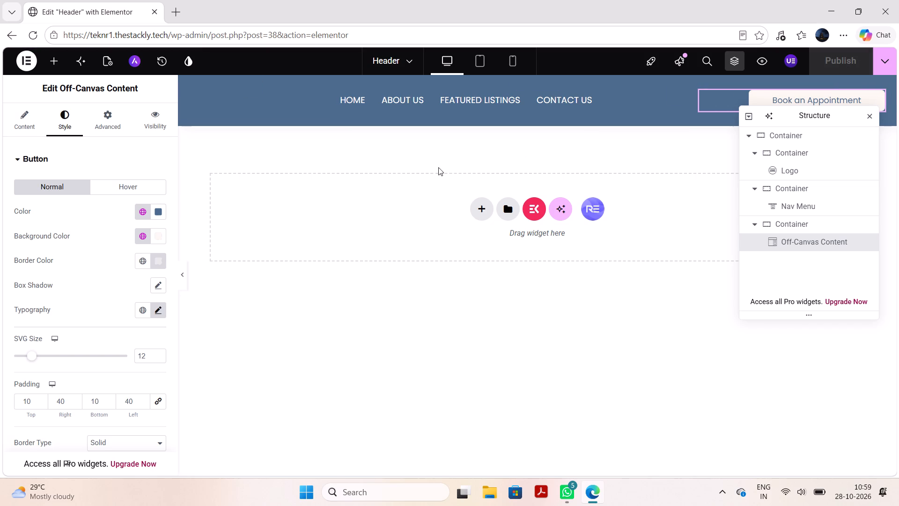
# Open a new browser tab and start entering a web address beginning with TE.
pyautogui.click(168, 12)
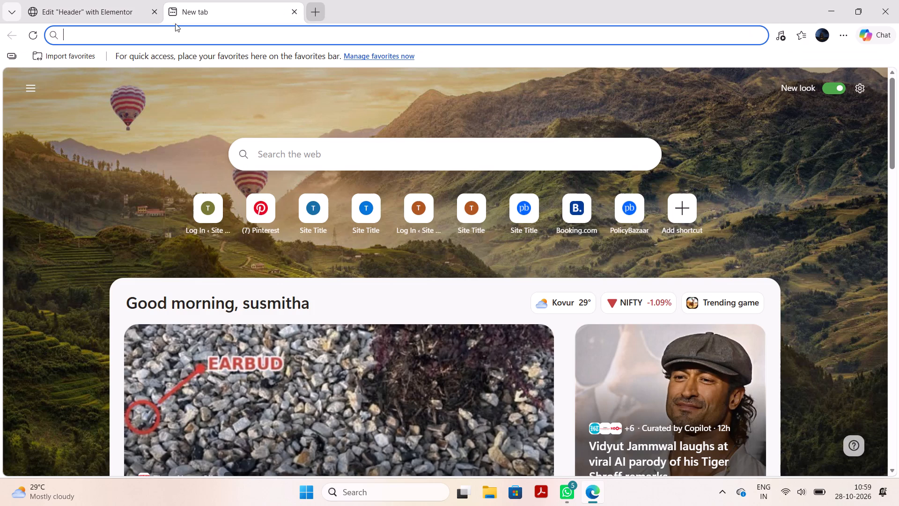
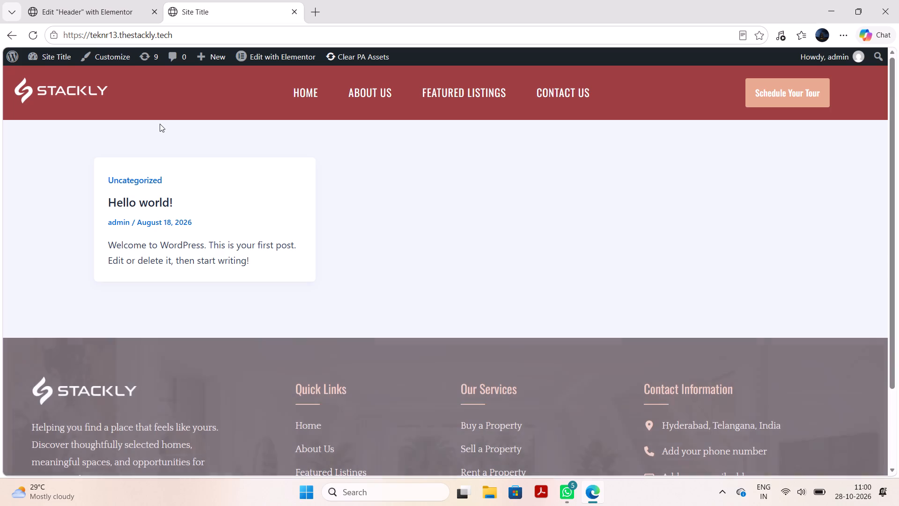
pyautogui.click(116, 54)
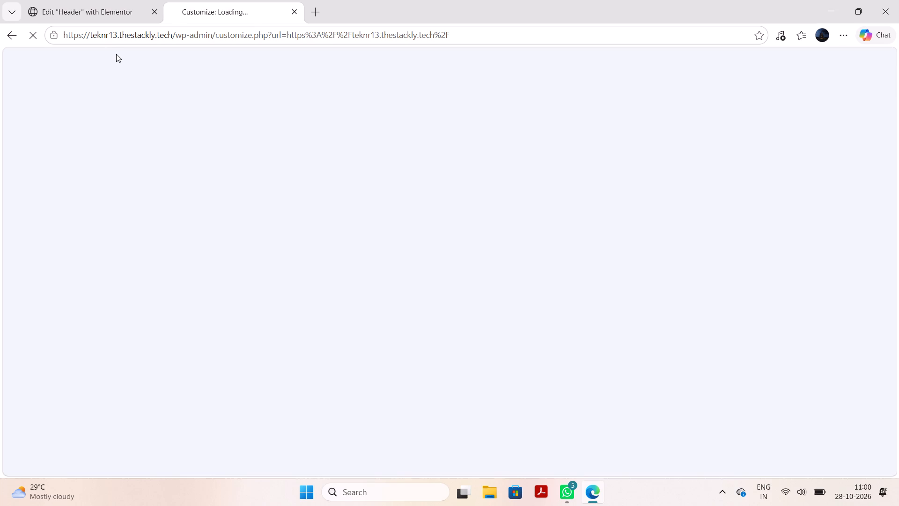
# Go back to the Header template in the Elementor editor and close its Structure view.
pyautogui.click(115, 0)
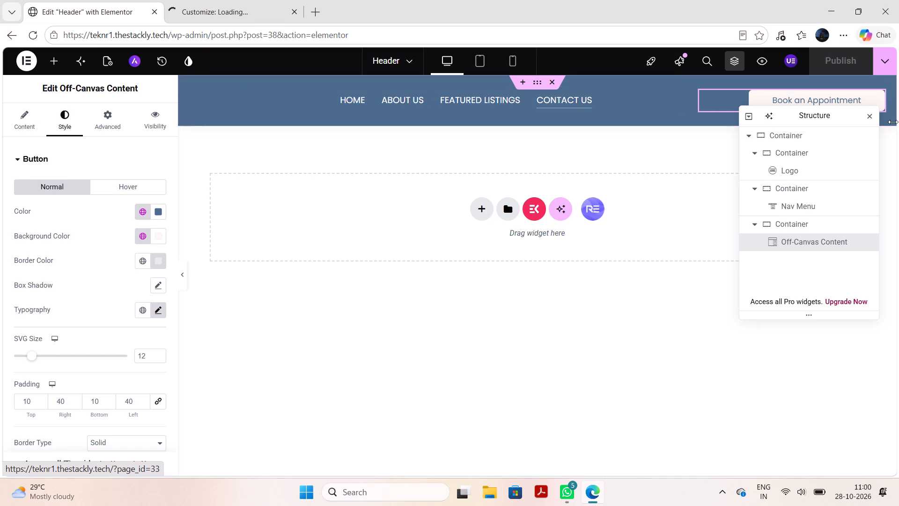
pyautogui.click(866, 118)
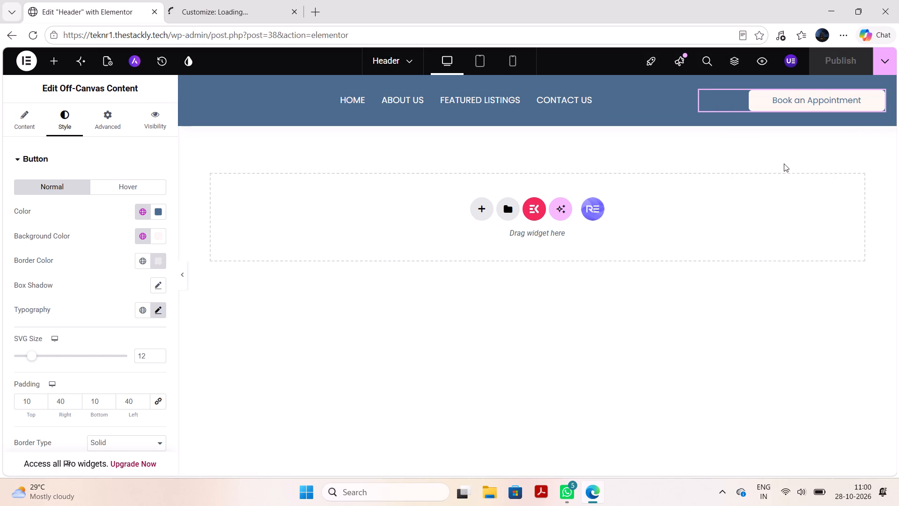
# Return to the teknr13.thestackly.tech customizer, comparing it with the open Header template editor.
pyautogui.click(243, 0)
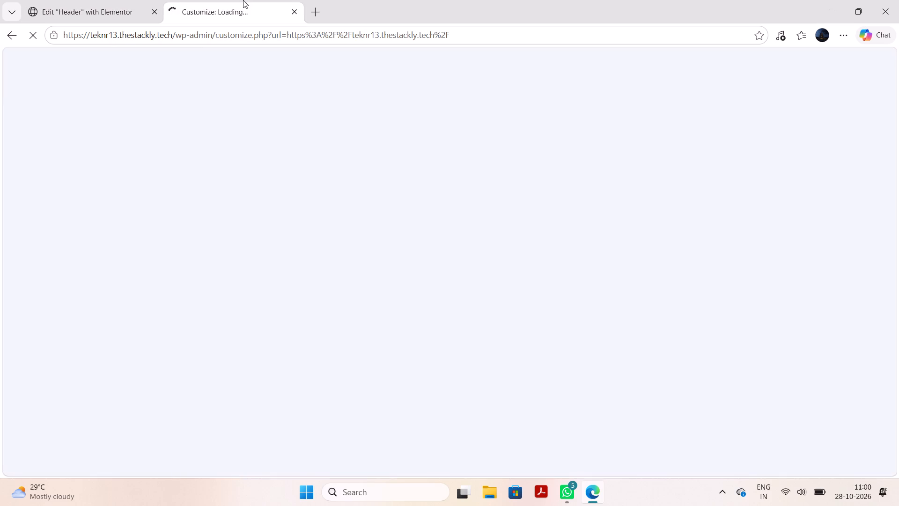
pyautogui.click(135, 0)
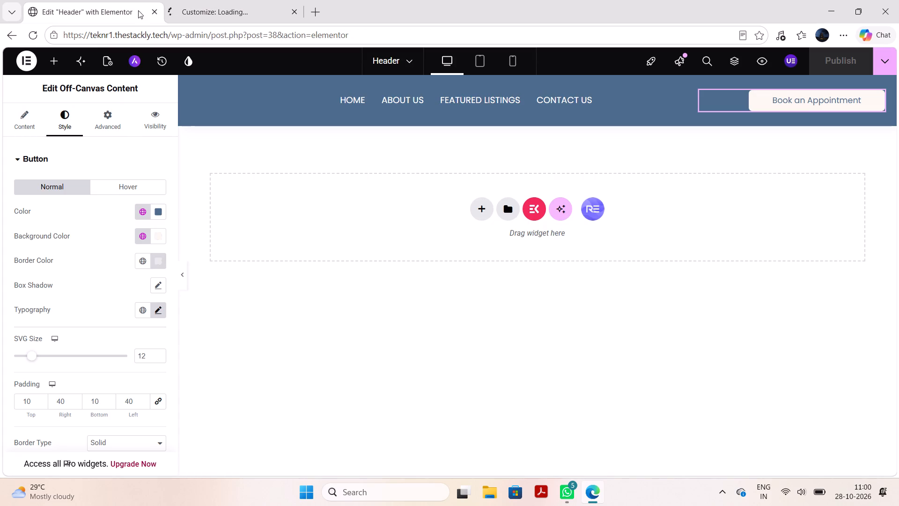
pyautogui.click(193, 0)
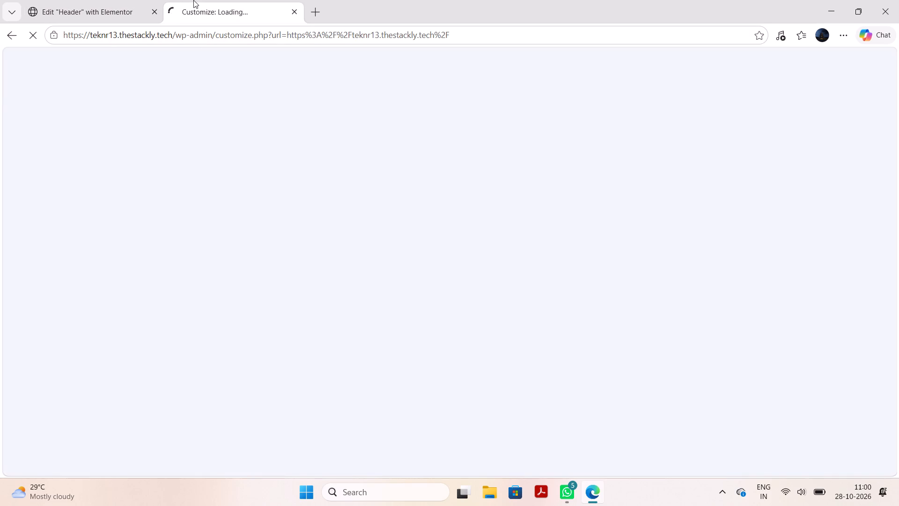
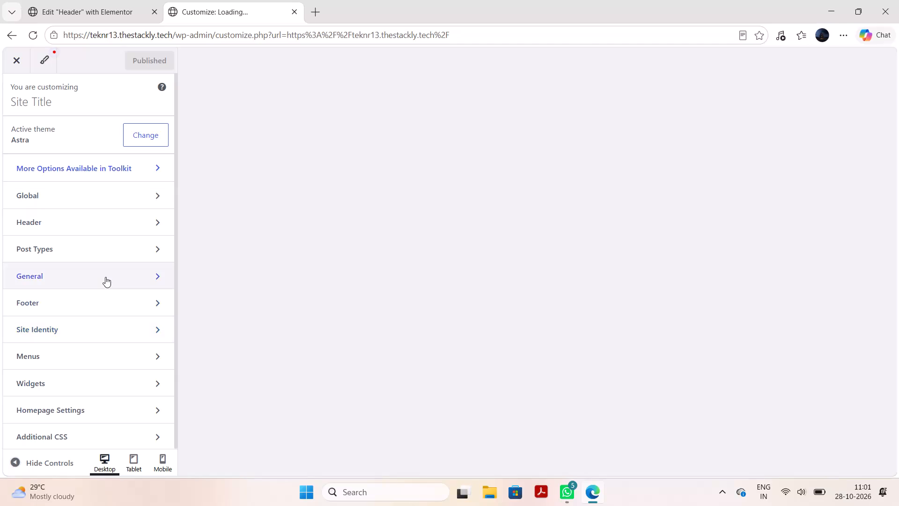
# Set the site's homepage to display a static page, using the Home page, publish the change and close the customizer.
pyautogui.click(88, 402)
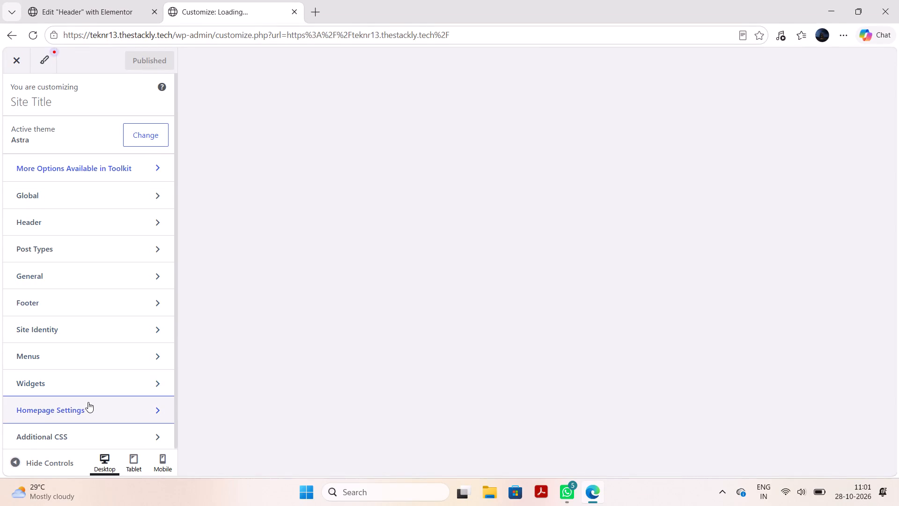
pyautogui.click(44, 256)
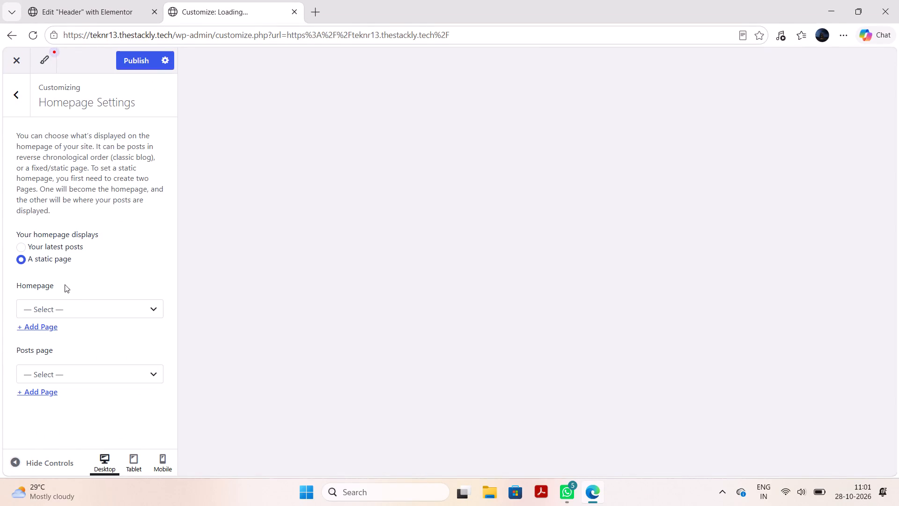
pyautogui.click(77, 300)
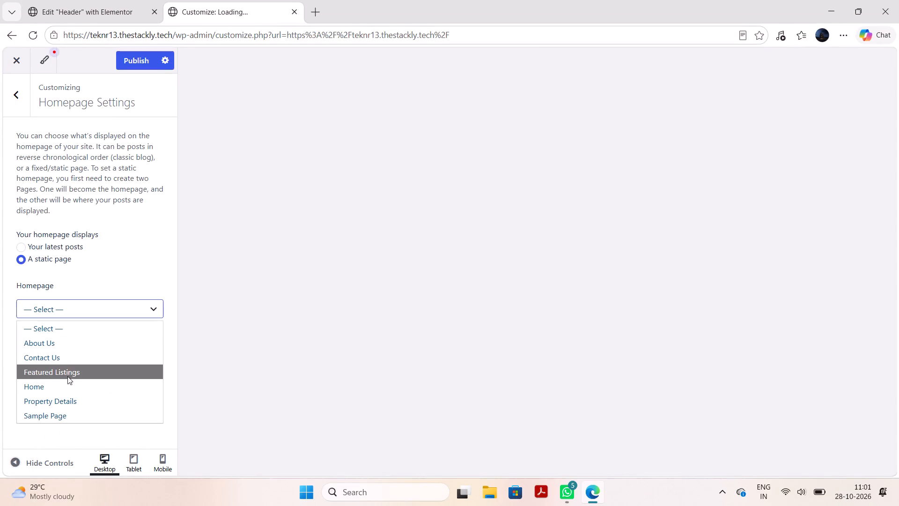
pyautogui.click(64, 384)
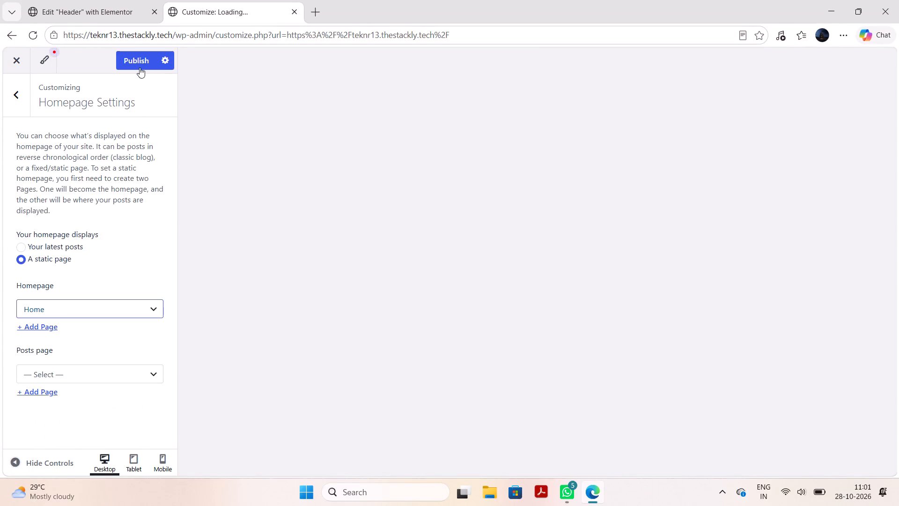
pyautogui.click(138, 60)
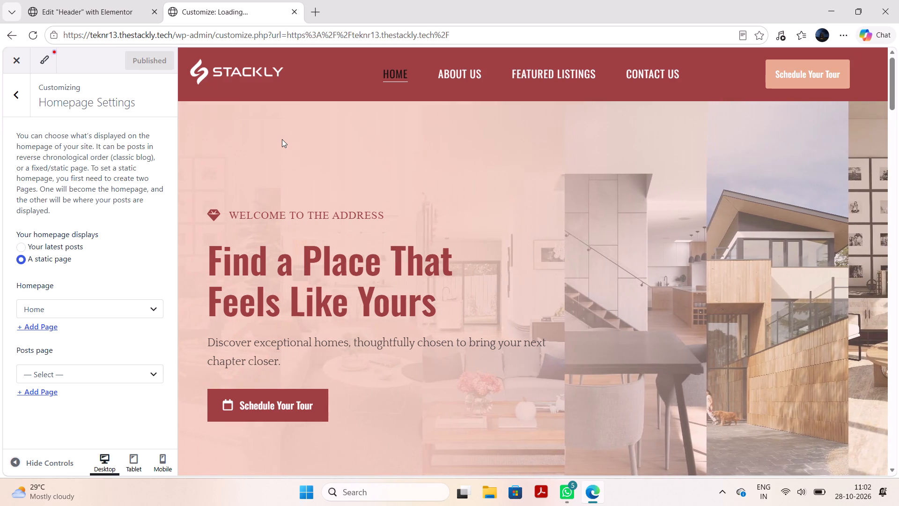
pyautogui.click(12, 55)
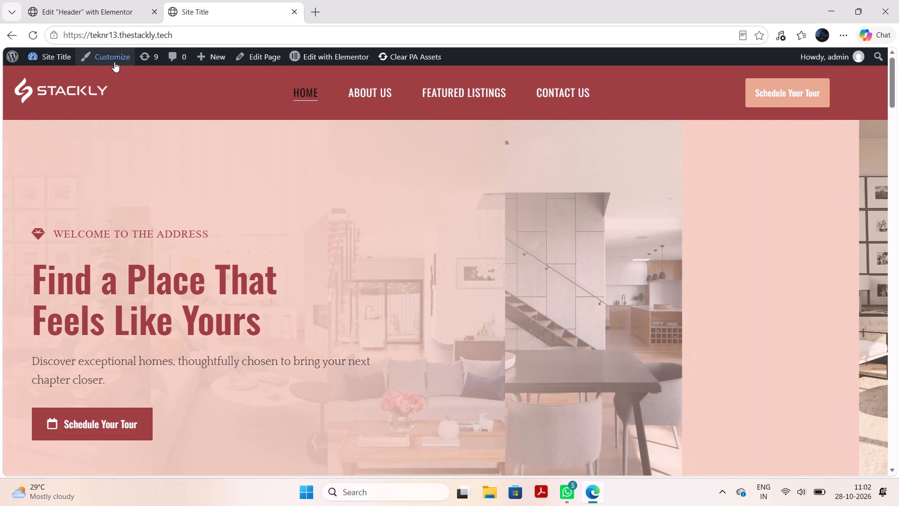
# Reopen the theme customizer from the site's front page.
pyautogui.click(116, 56)
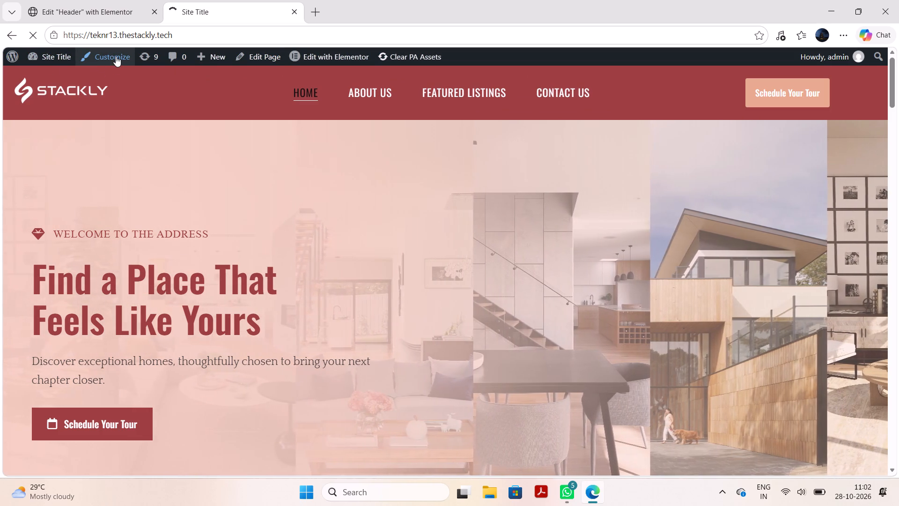
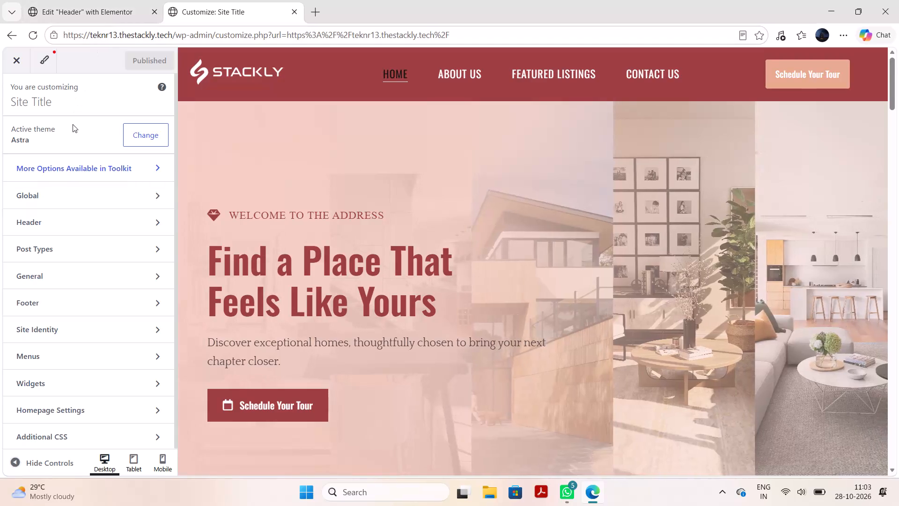
# In the general Scroll To Top design settings, open the button's normal background colour and clear its hex code for replacement.
pyautogui.click(56, 272)
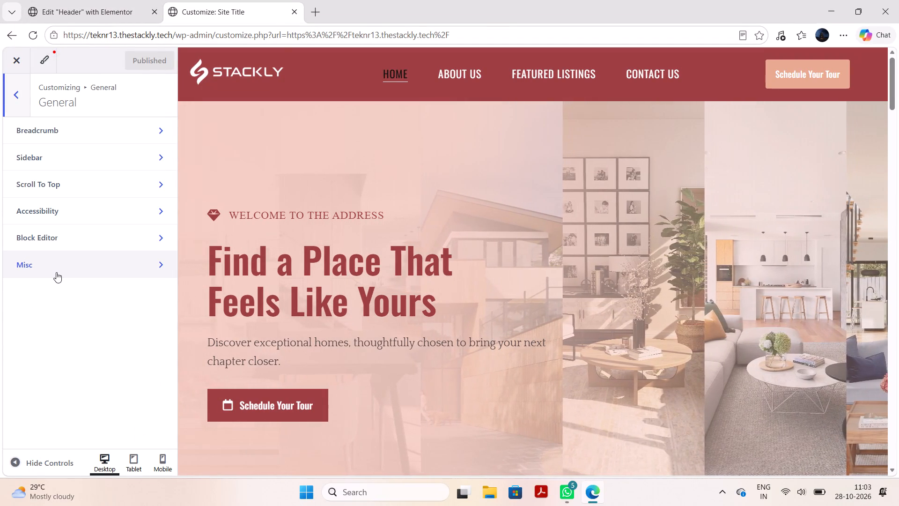
pyautogui.click(78, 176)
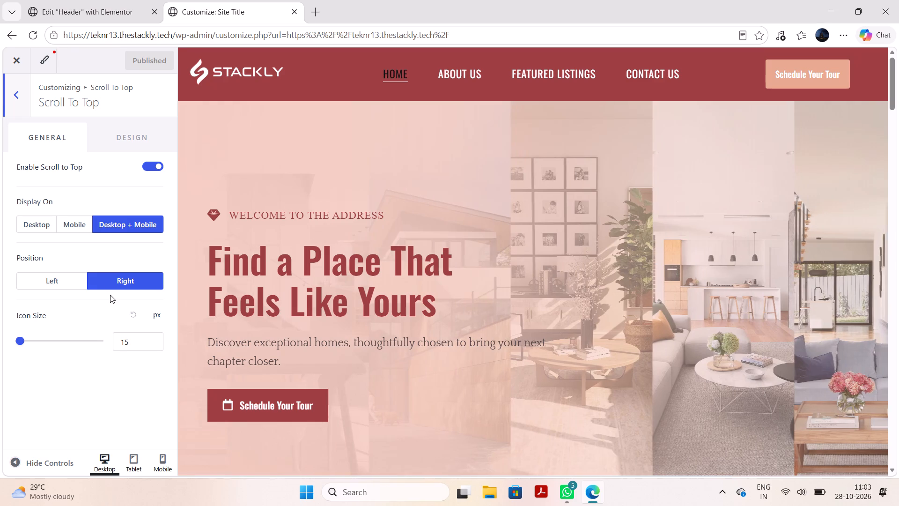
pyautogui.click(120, 130)
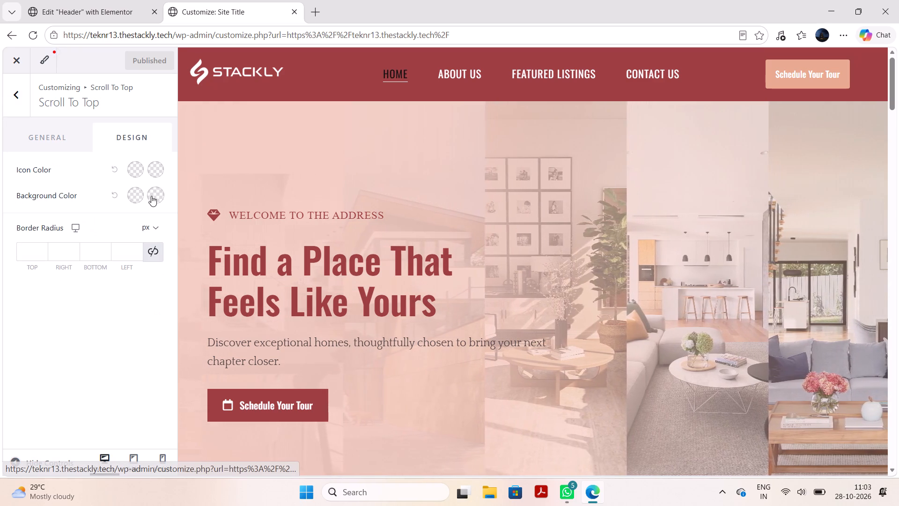
pyautogui.click(143, 195)
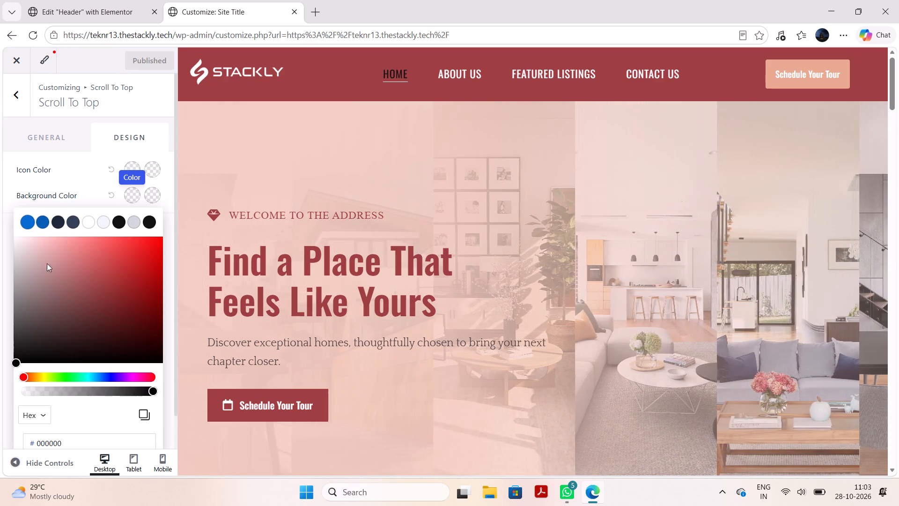
pyautogui.scroll(-2, 68, 295)
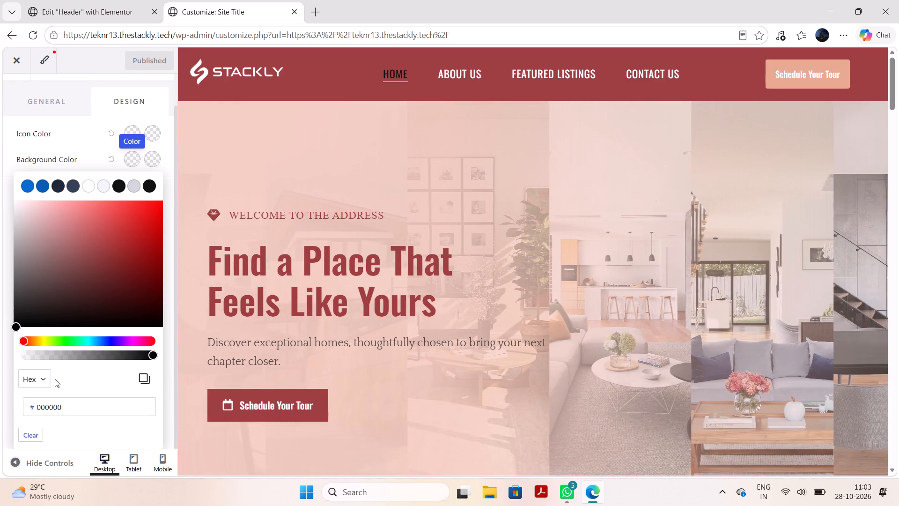
pyautogui.click(71, 403)
pyautogui.press('BackSpace')
pyautogui.press('BackSpace')
pyautogui.press('BackSpace')
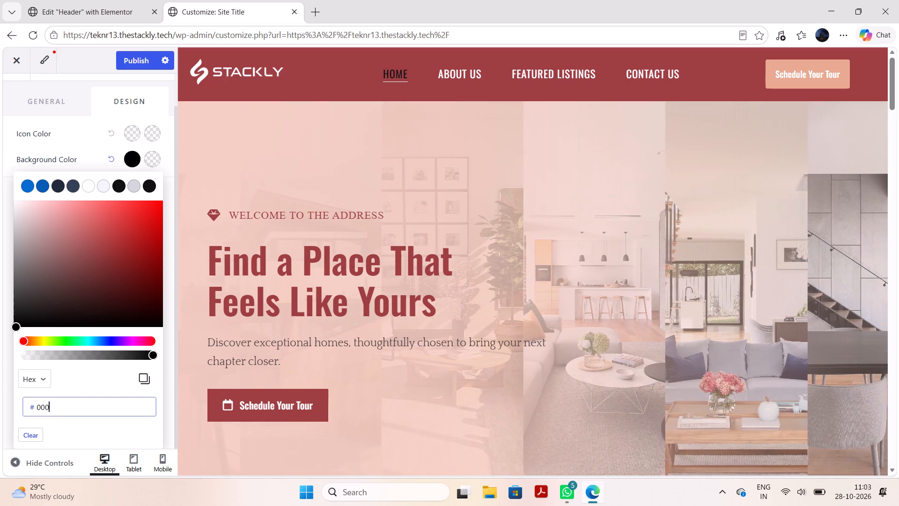
pyautogui.press('BackSpace')
pyautogui.press('BackSpace')
pyautogui.press('BackSpace')
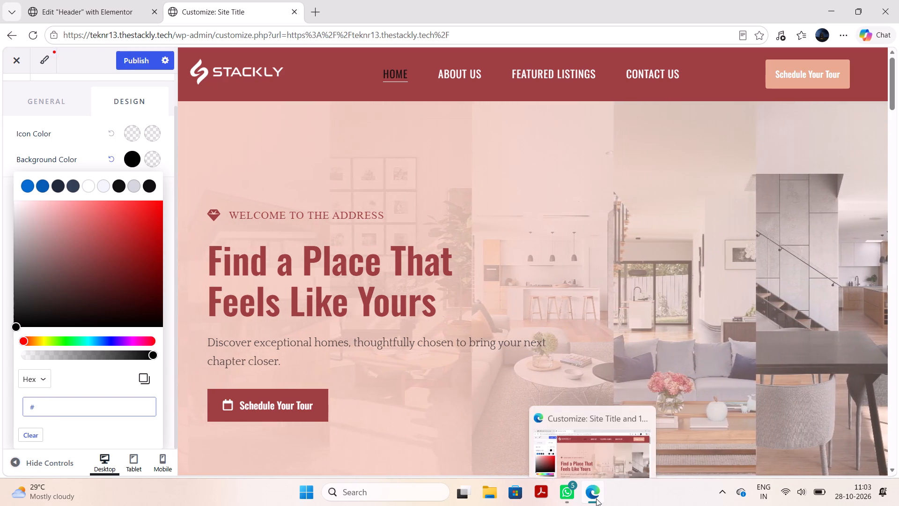
pyautogui.click(596, 499)
pyautogui.click(596, 499)
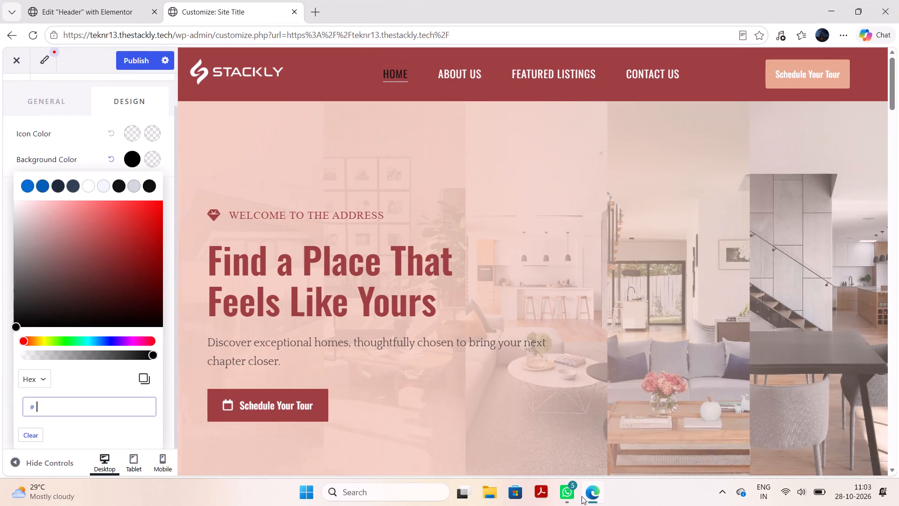
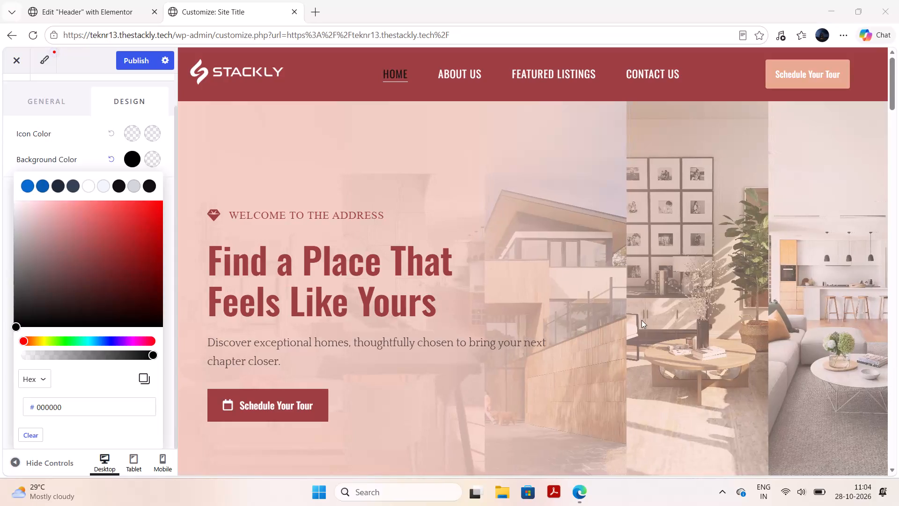
# Examine the homepage preview from the hero section to the footer, checking the Scroll To Top button against the page colours.
pyautogui.scroll(-1, 641, 320)
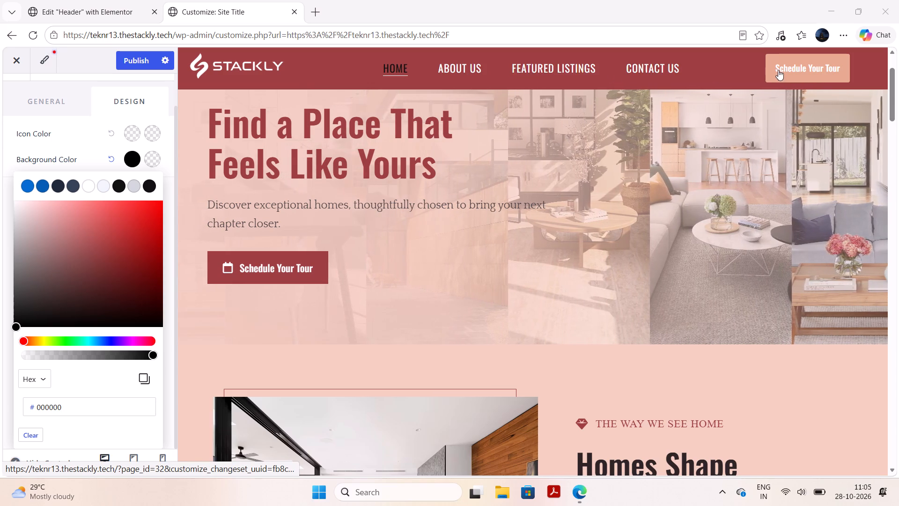
pyautogui.scroll(-3, 389, 229)
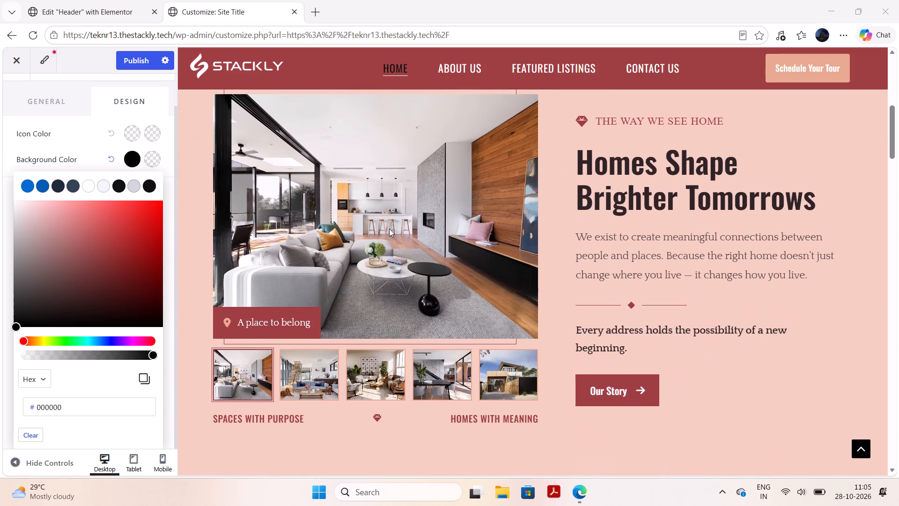
pyautogui.scroll(-6, 389, 229)
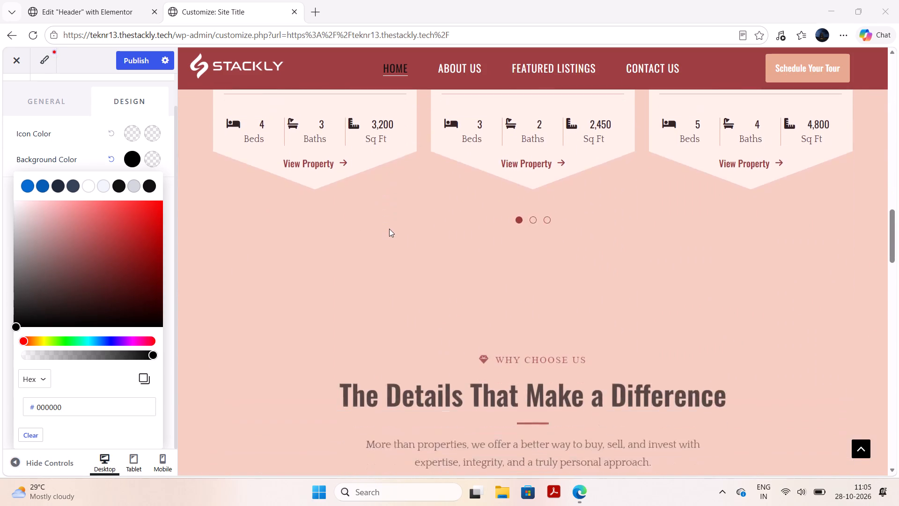
pyautogui.scroll(-6, 389, 229)
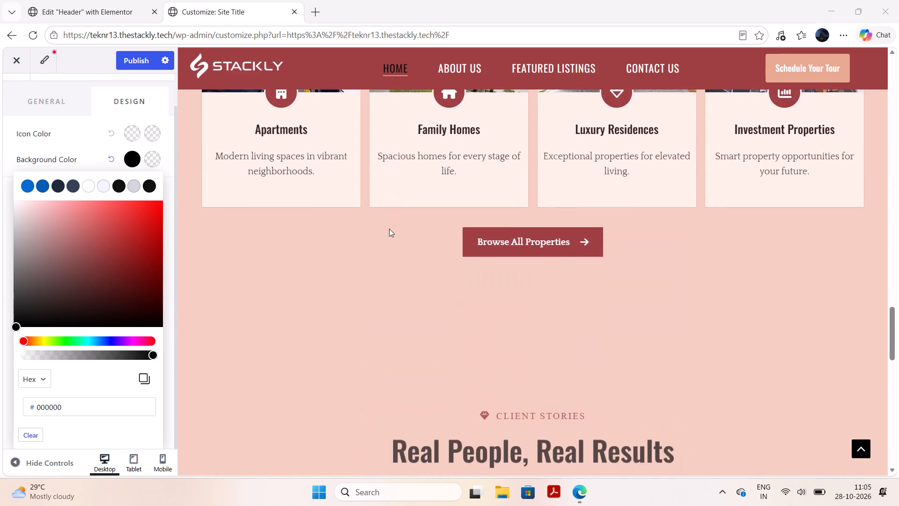
pyautogui.scroll(-4, 389, 229)
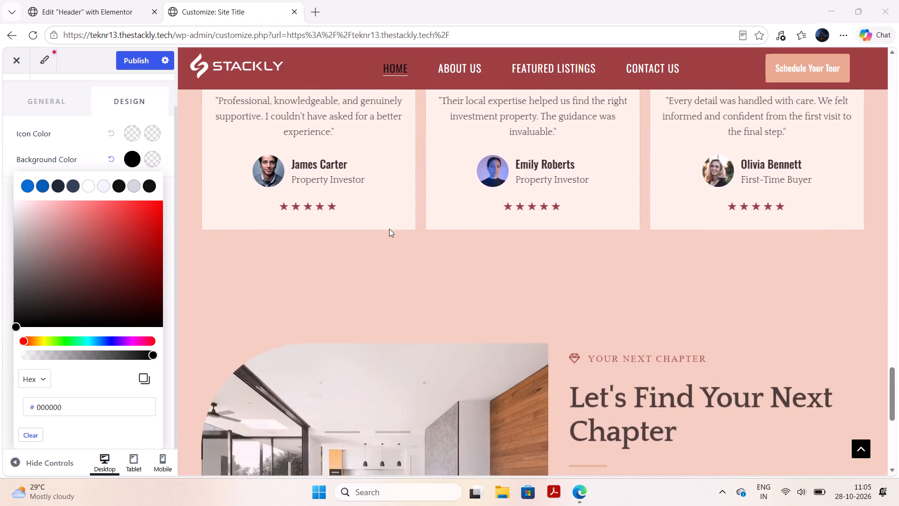
pyautogui.scroll(-3, 389, 229)
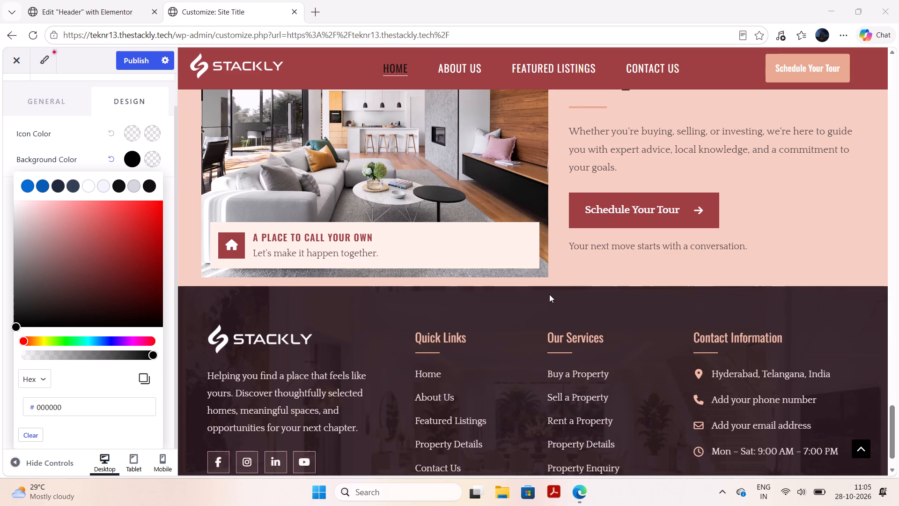
# Clear the hex code of the Scroll To Top button's normal background colour.
pyautogui.click(107, 405)
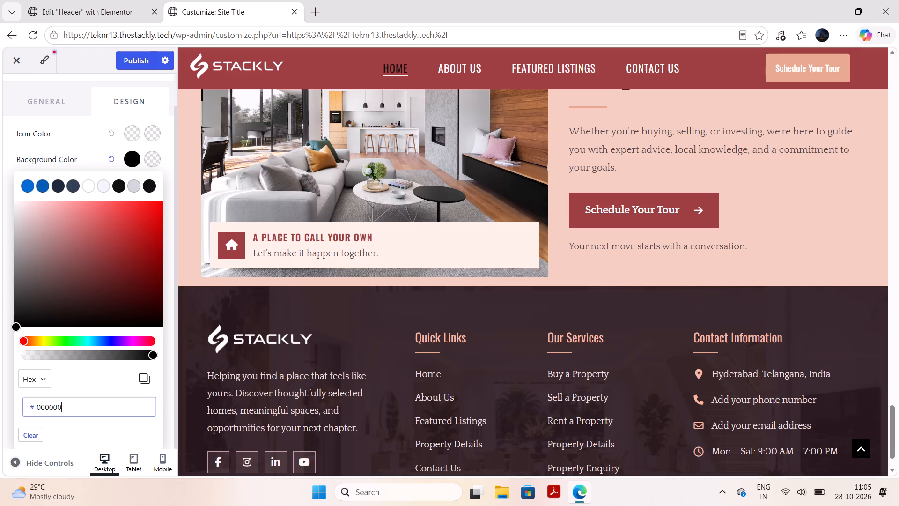
pyautogui.press('BackSpace')
pyautogui.press('BackSpace')
pyautogui.press('BackSpace')
pyautogui.press('BackSpace')
pyautogui.press('BackSpace')
pyautogui.press('BackSpace')
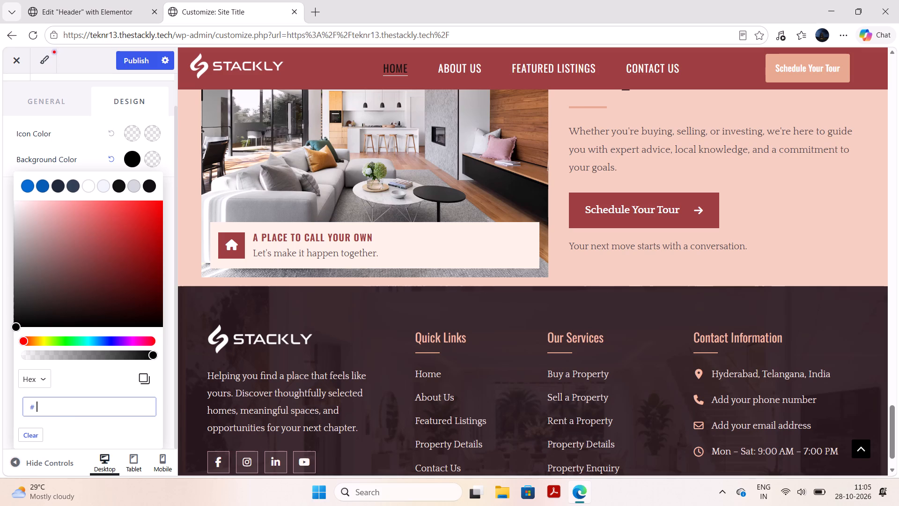
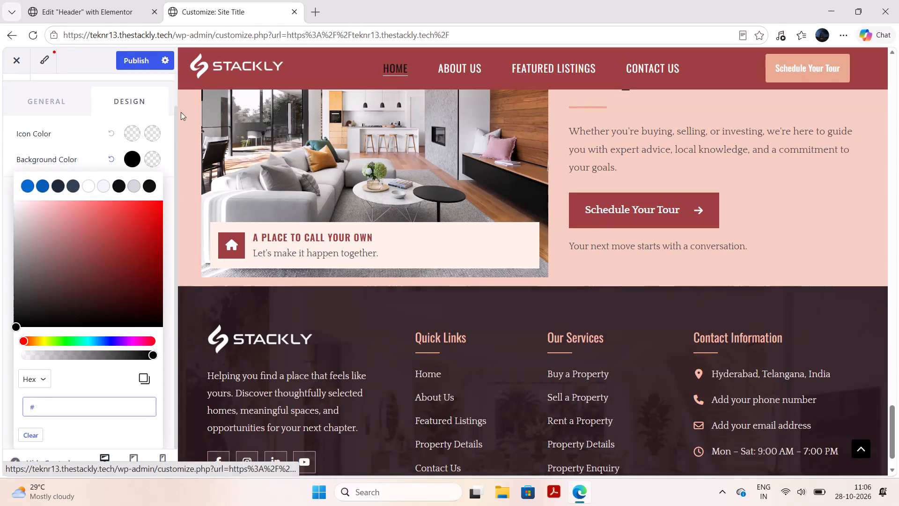
# Open the teknr13.thestackly.tech homepage in a new tab and open its Header template for editing with Elementor.
pyautogui.click(320, 14)
pyautogui.press('t')
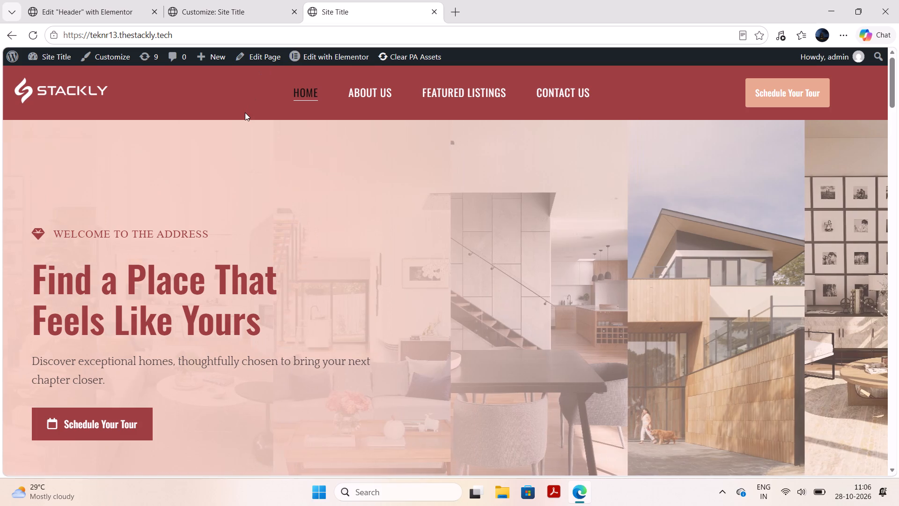
pyautogui.click(318, 77)
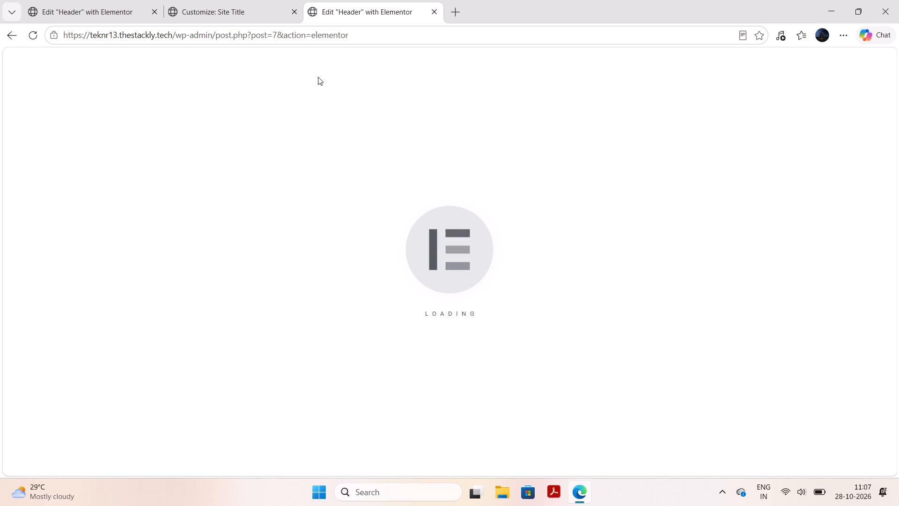
# Return to the customizer and examine the homepage preview from the footer up to the featured homes section.
pyautogui.click(247, 0)
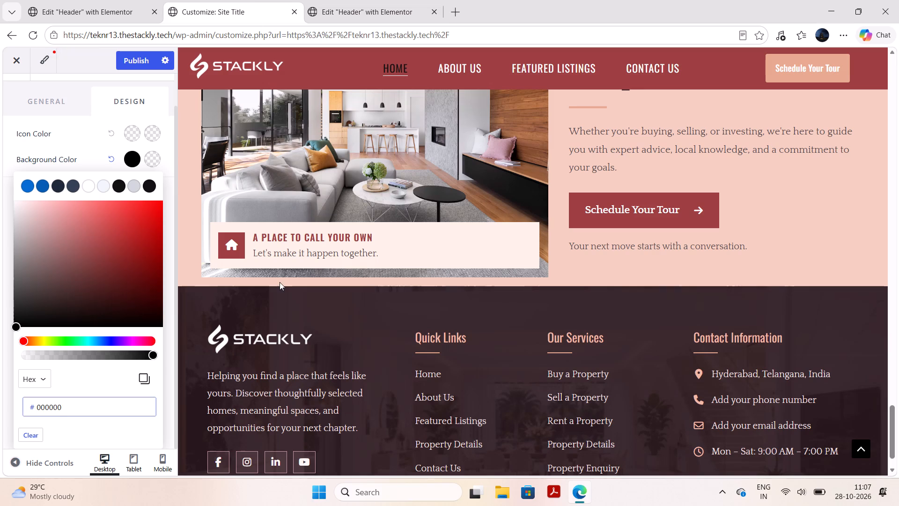
pyautogui.scroll(3, 280, 172)
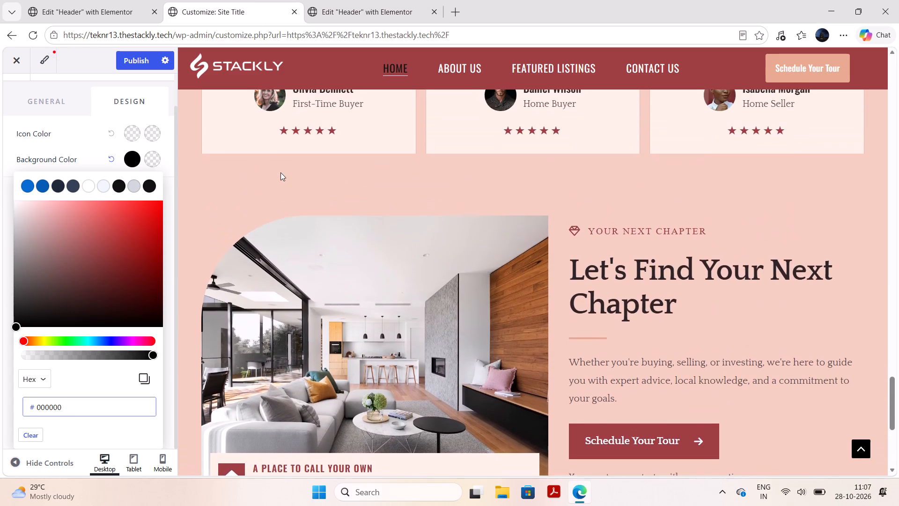
pyautogui.scroll(2, 280, 172)
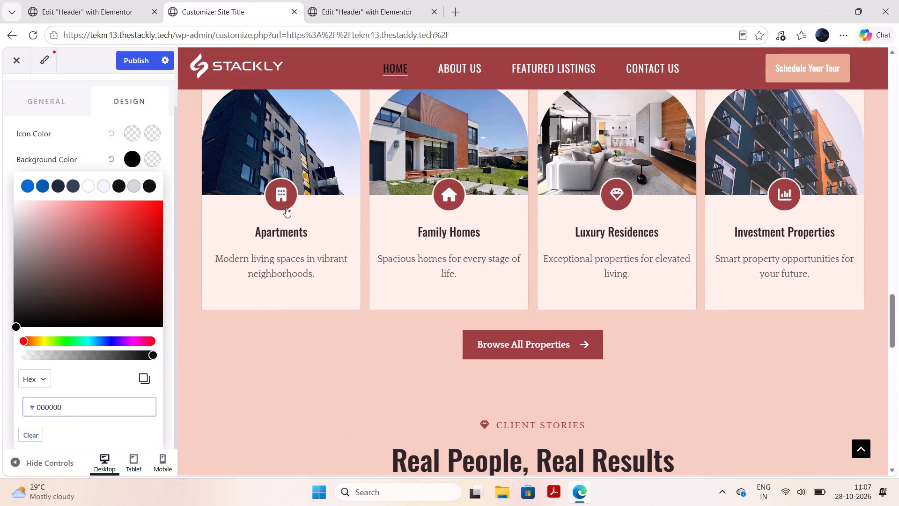
pyautogui.scroll(2, 290, 222)
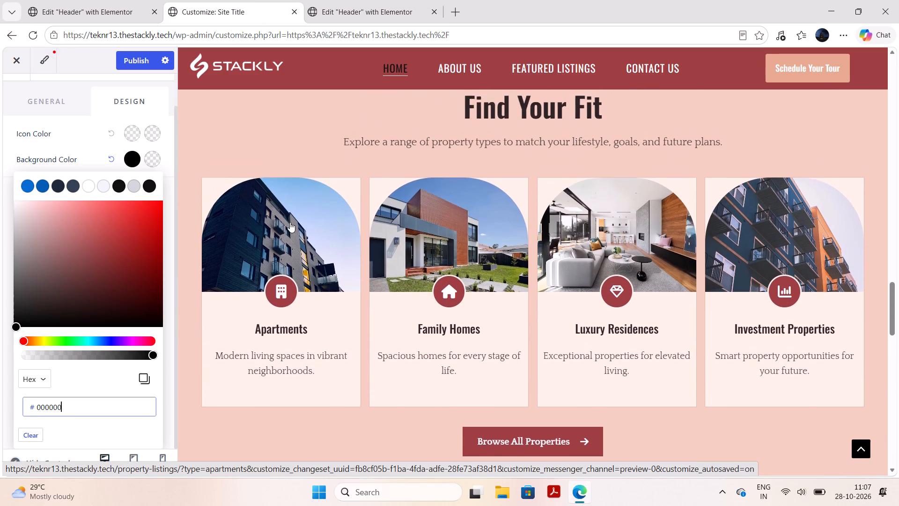
pyautogui.scroll(4, 290, 222)
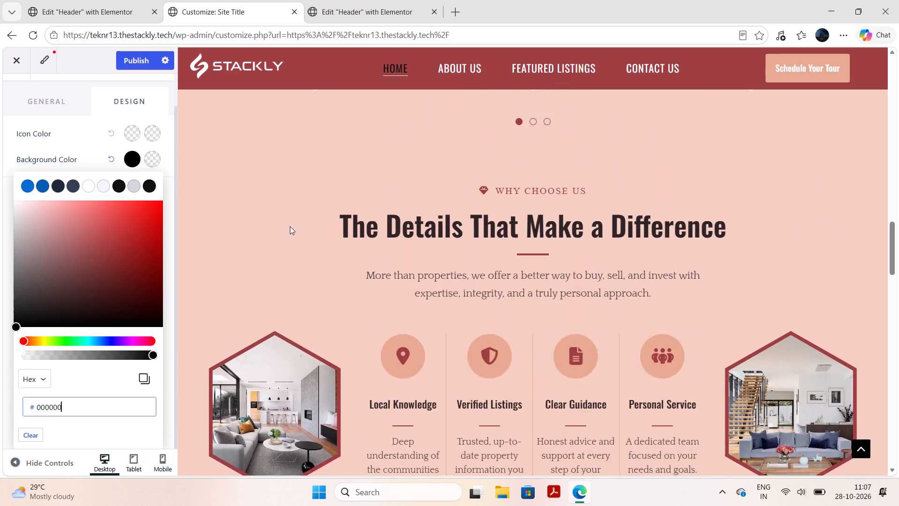
pyautogui.scroll(2, 290, 226)
# Copy the hex code #9D3F42 from the background colour of the Header template's outermost container.
pyautogui.click(349, 0)
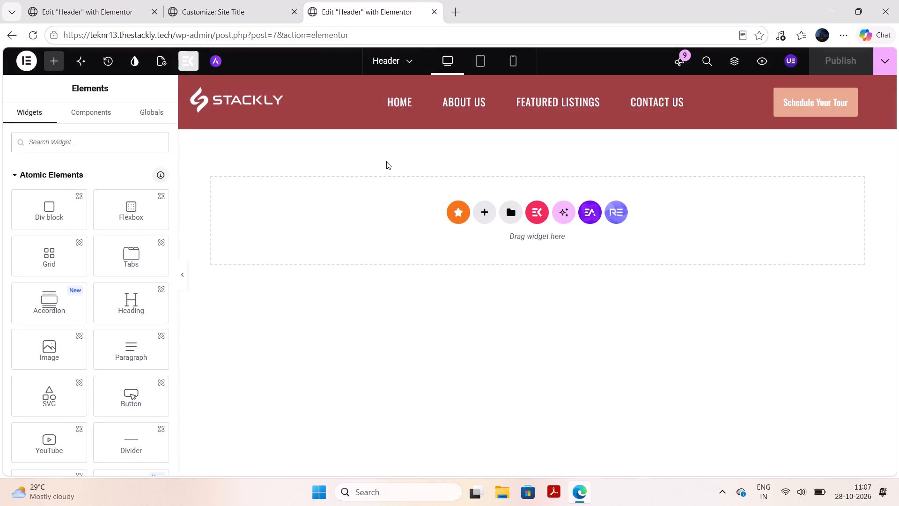
pyautogui.click(392, 98)
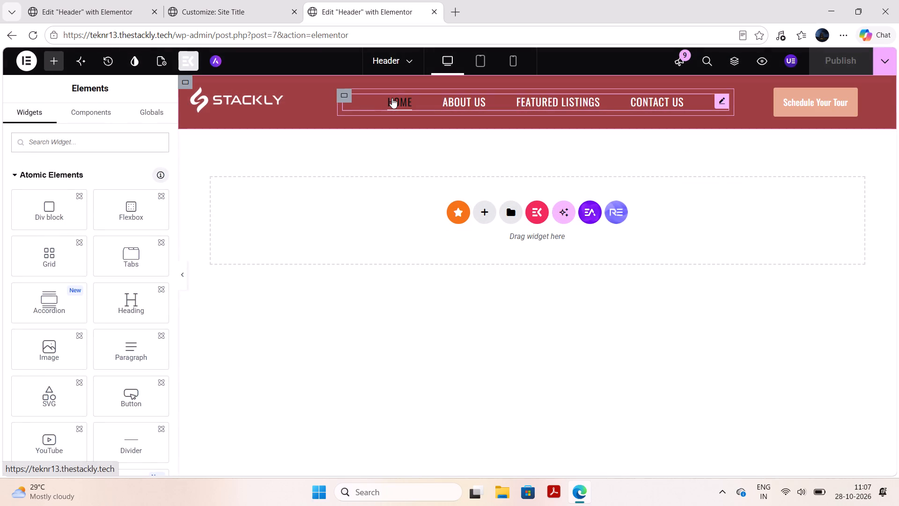
pyautogui.click(73, 127)
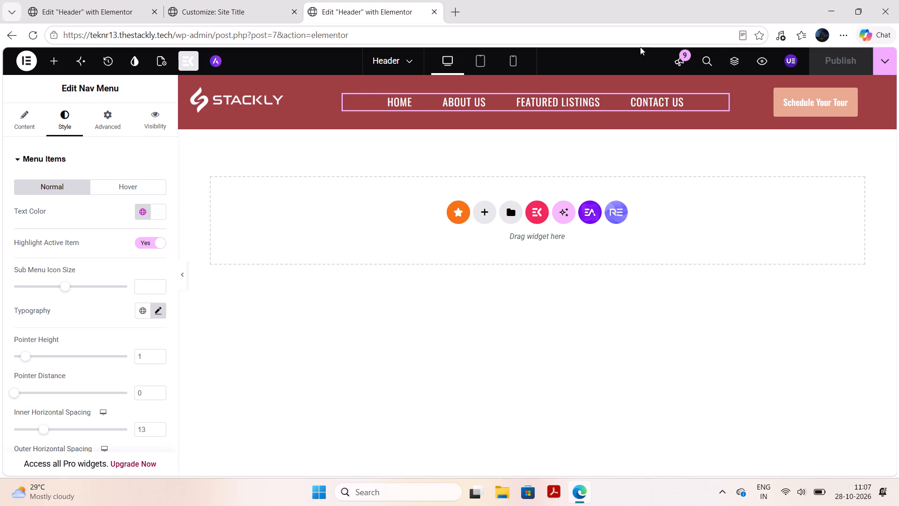
pyautogui.click(735, 53)
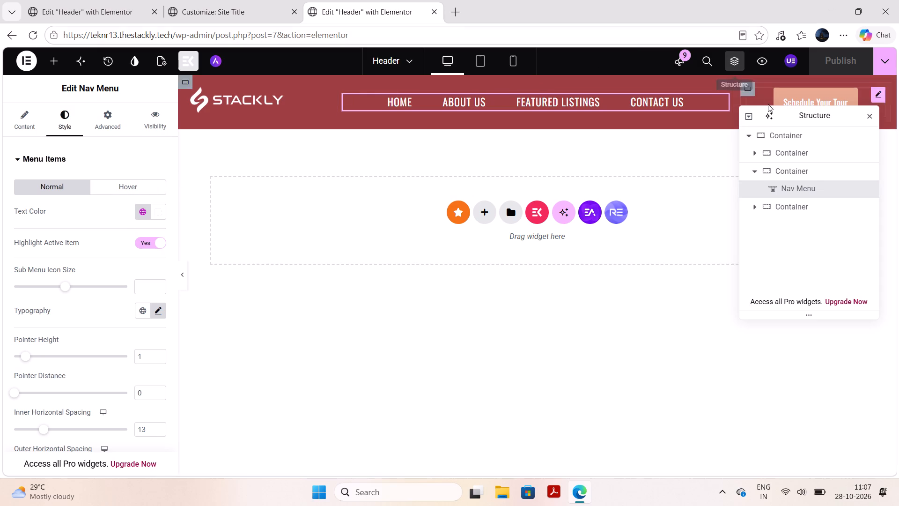
pyautogui.click(784, 135)
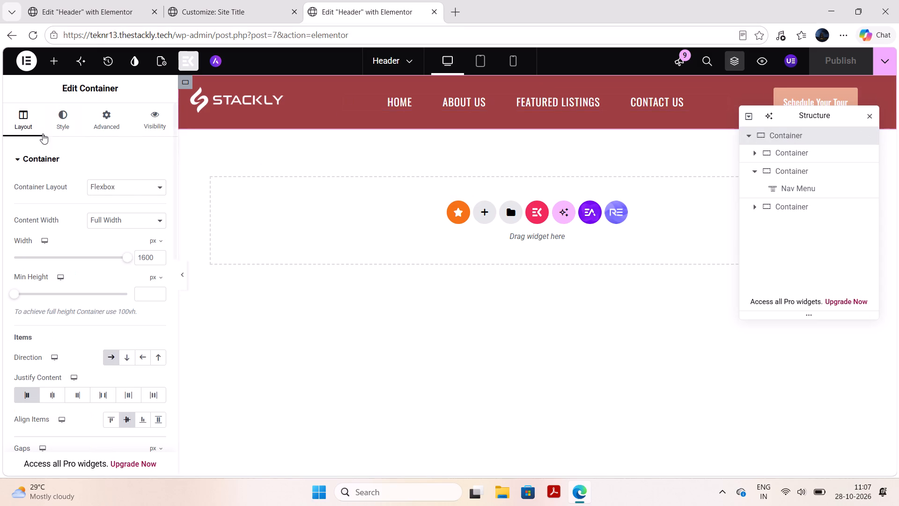
pyautogui.click(65, 121)
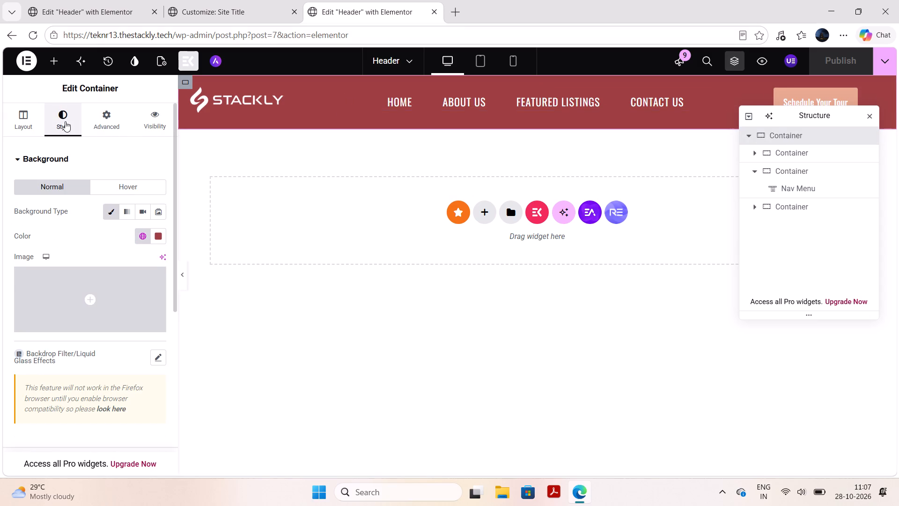
pyautogui.click(144, 239)
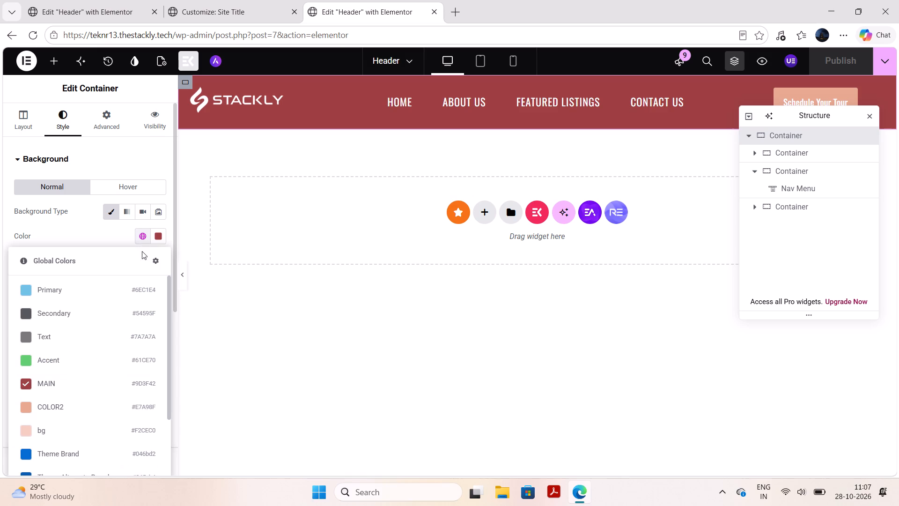
pyautogui.click(139, 382)
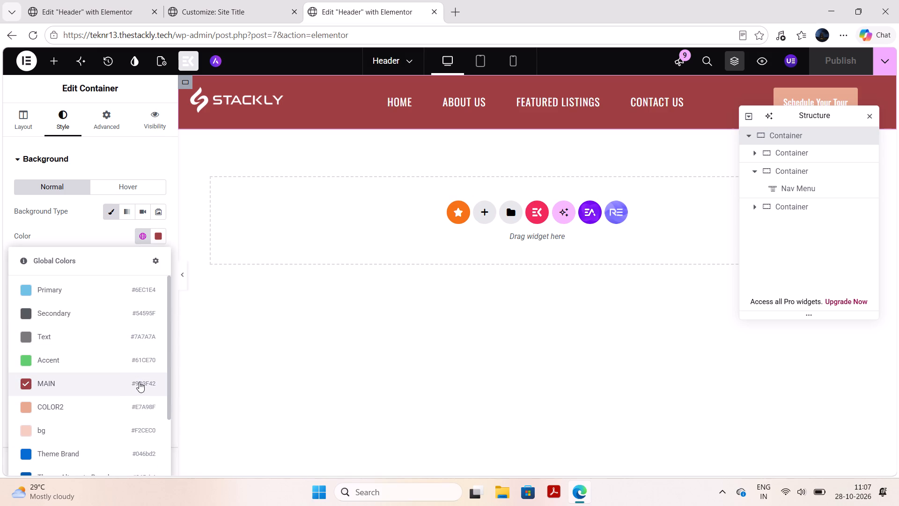
pyautogui.click(159, 234)
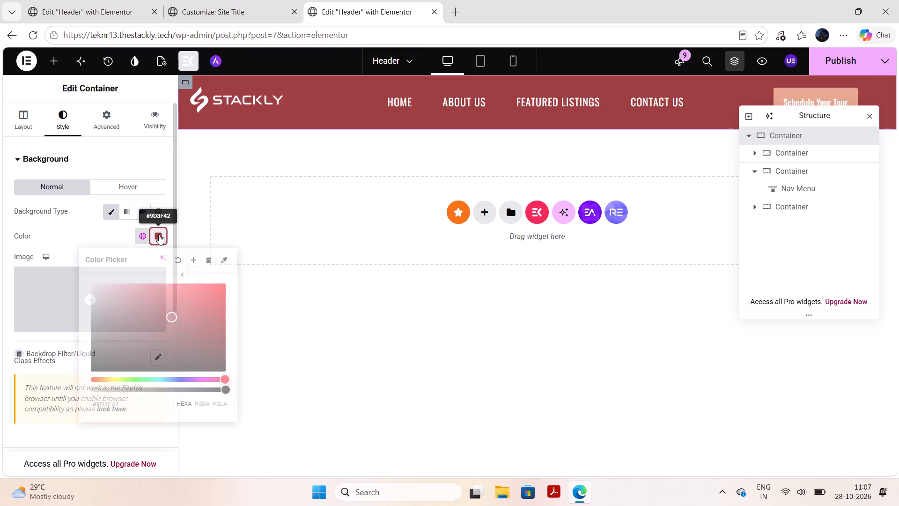
pyautogui.moveTo(120, 403); pyautogui.dragTo(76, 406)
pyautogui.hotkey('ctrl', 'c')
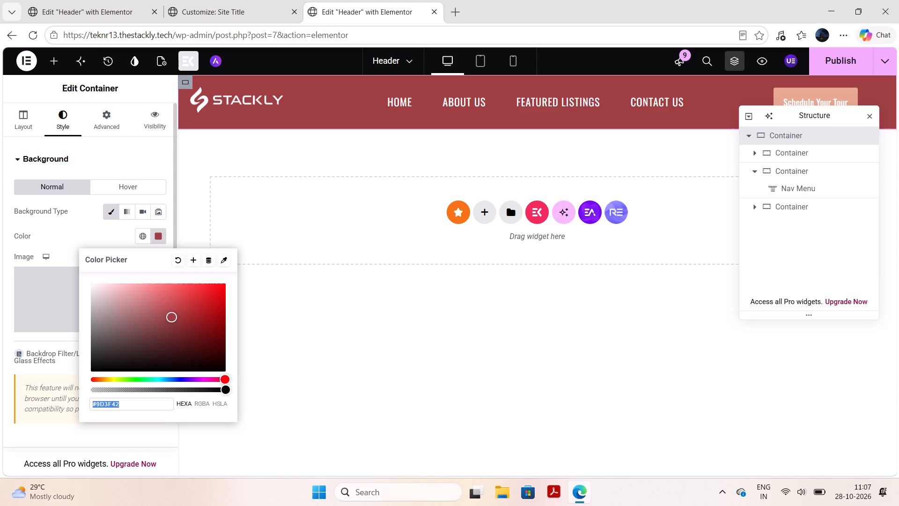
# In the customizer, set the Scroll To Top button's normal background colour to #9D3F42.
pyautogui.click(225, 0)
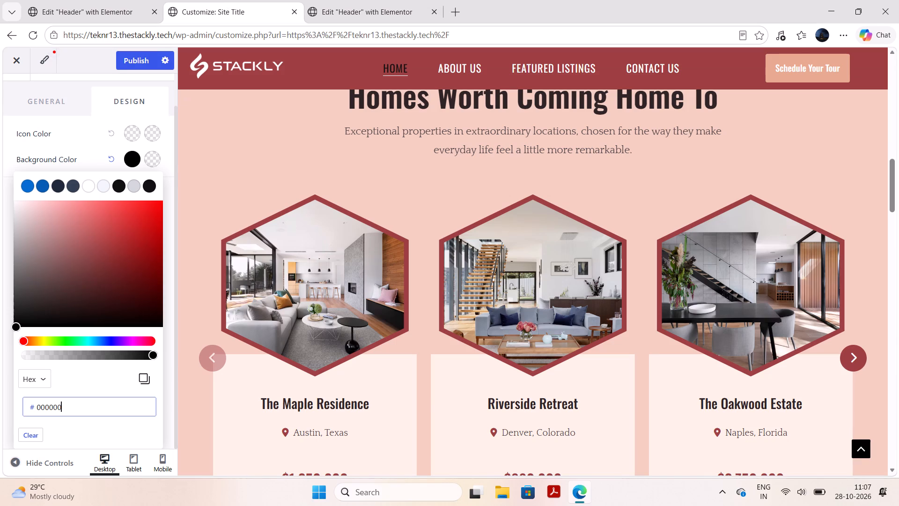
pyautogui.click(65, 404)
pyautogui.moveTo(65, 404); pyautogui.dragTo(37, 409)
pyautogui.hotkey('ctrl', 'v')
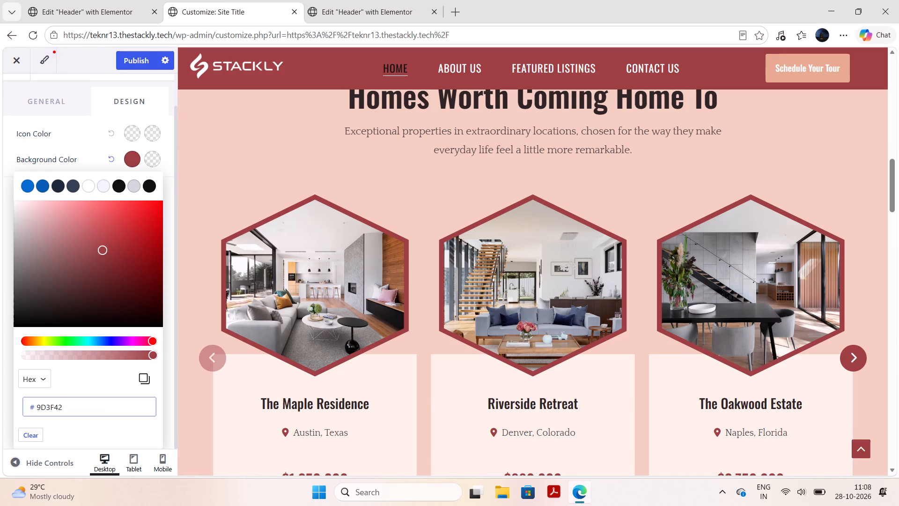
pyautogui.scroll(-1, 239, 382)
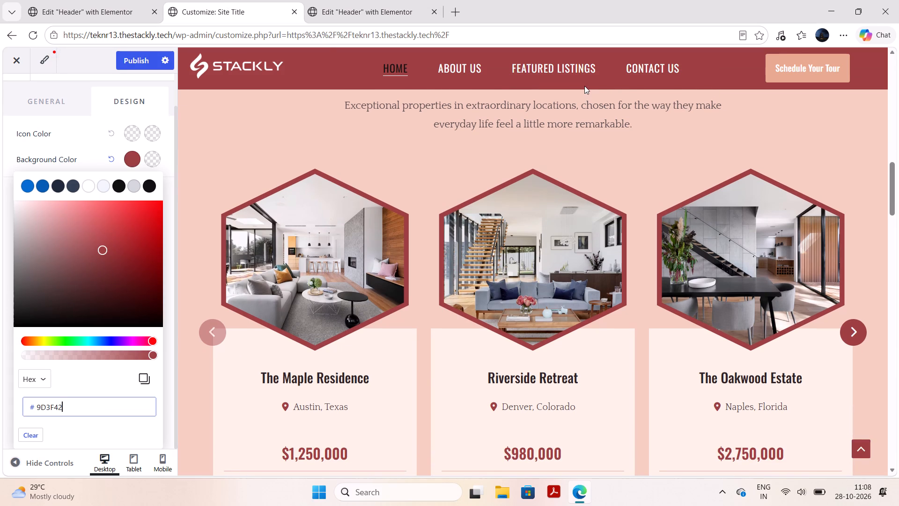
# Publish the customizer changes and check the Scroll To Top button against the homepage preview down to the footer.
pyautogui.click(133, 60)
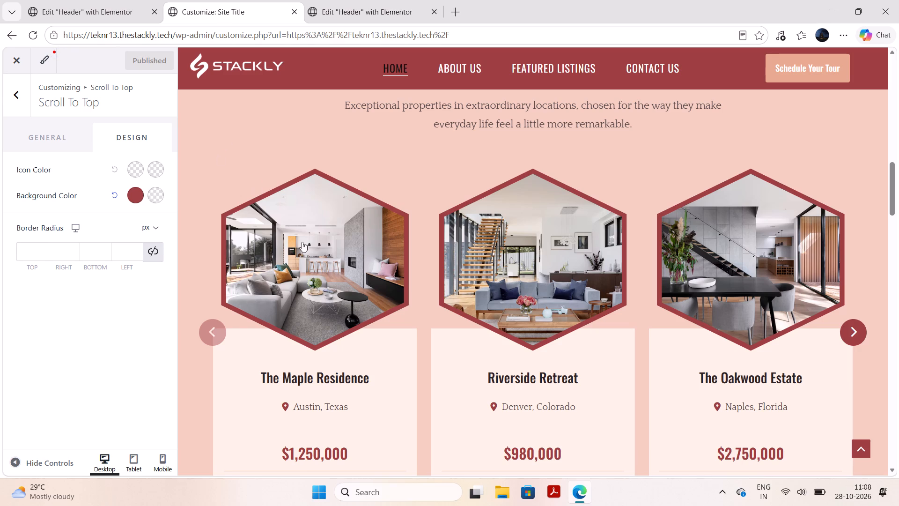
pyautogui.scroll(-6, 319, 270)
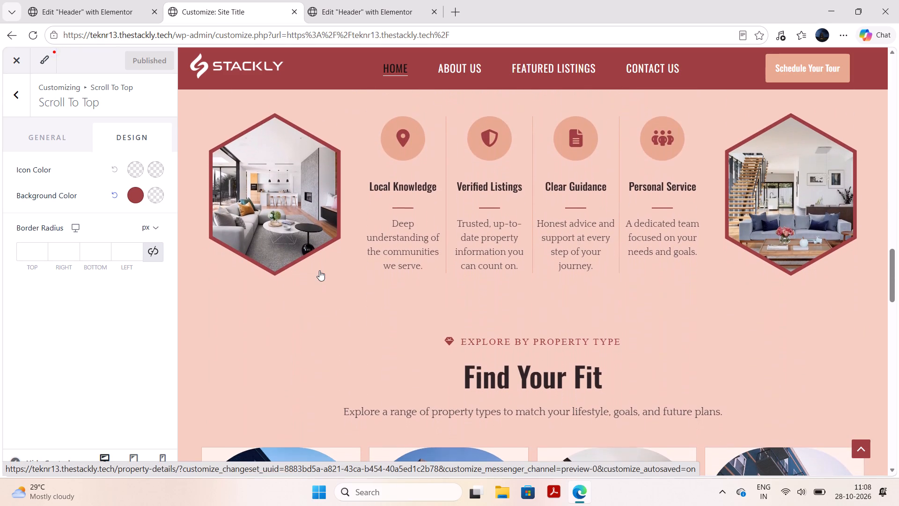
pyautogui.scroll(-2, 319, 270)
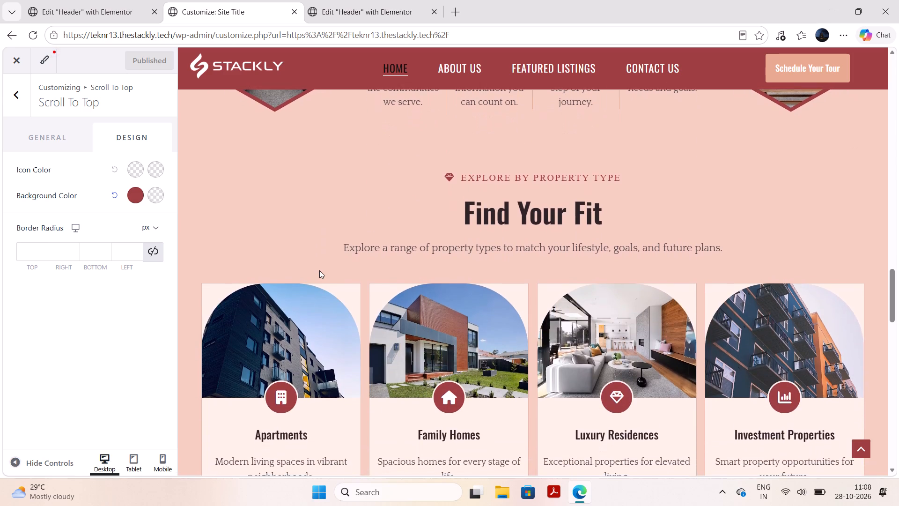
pyautogui.scroll(-9, 319, 270)
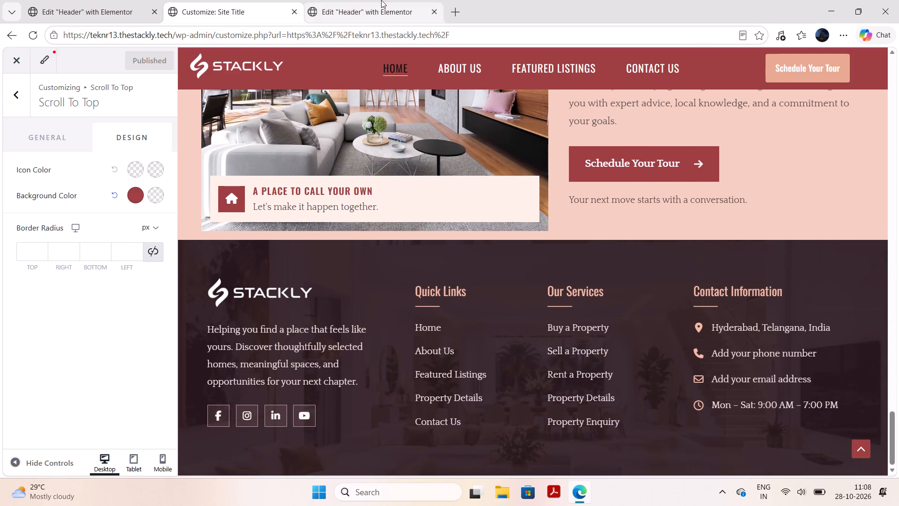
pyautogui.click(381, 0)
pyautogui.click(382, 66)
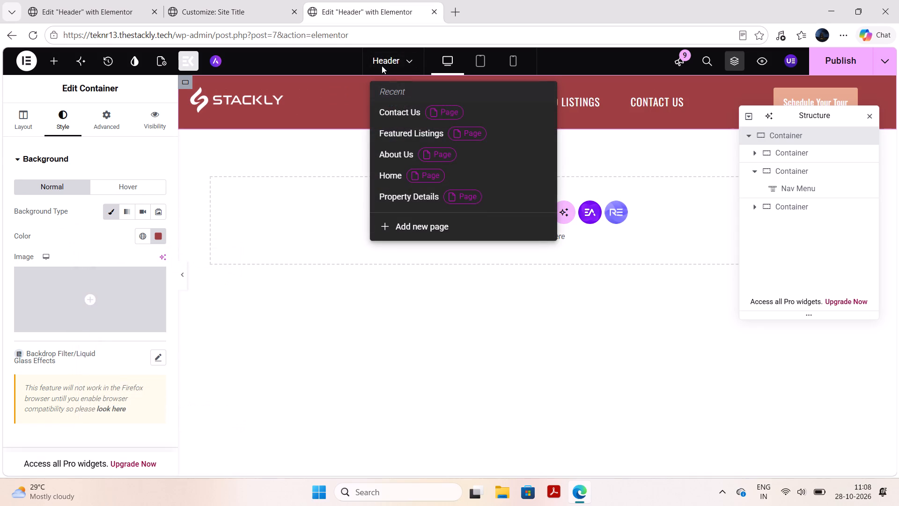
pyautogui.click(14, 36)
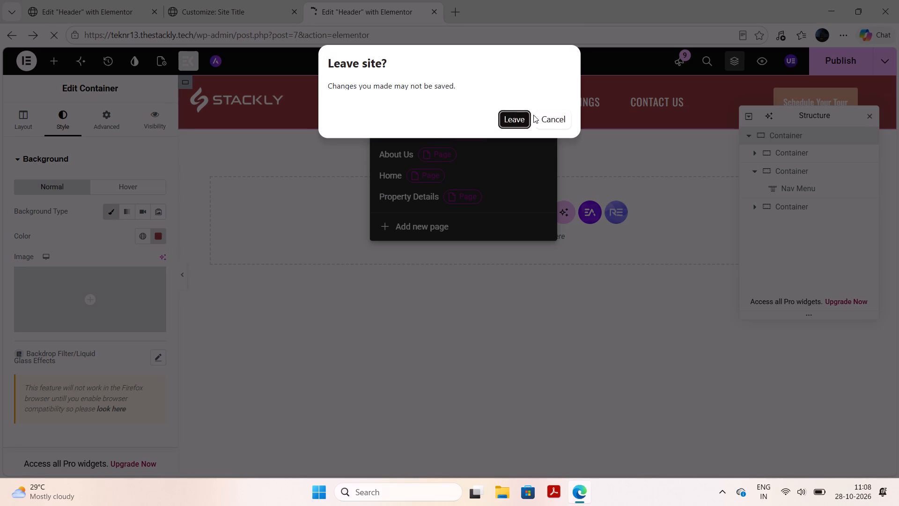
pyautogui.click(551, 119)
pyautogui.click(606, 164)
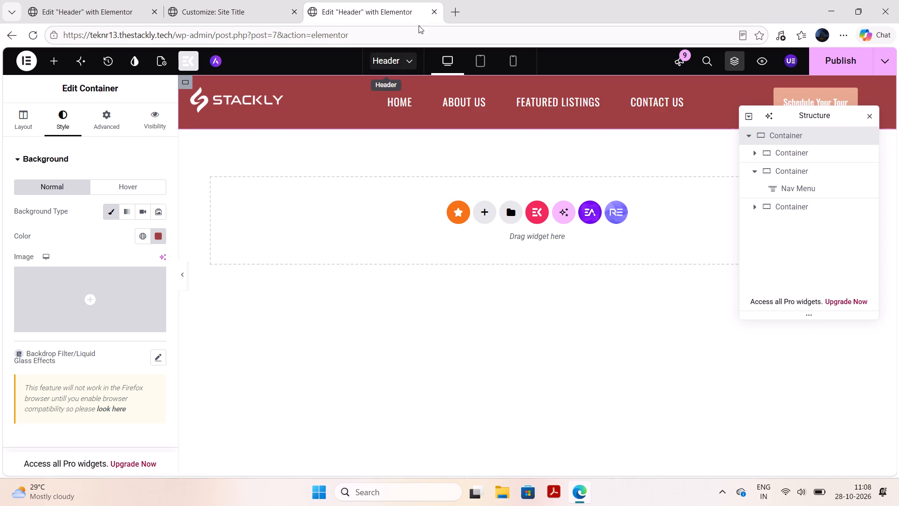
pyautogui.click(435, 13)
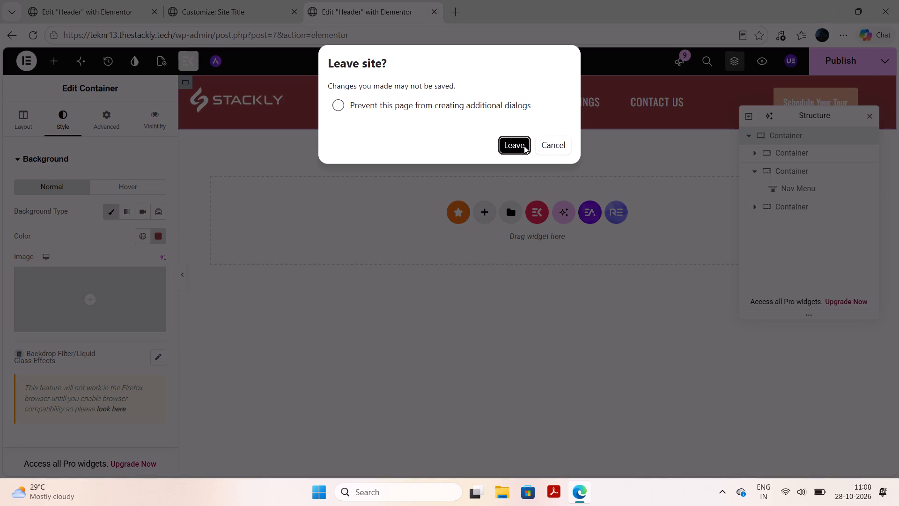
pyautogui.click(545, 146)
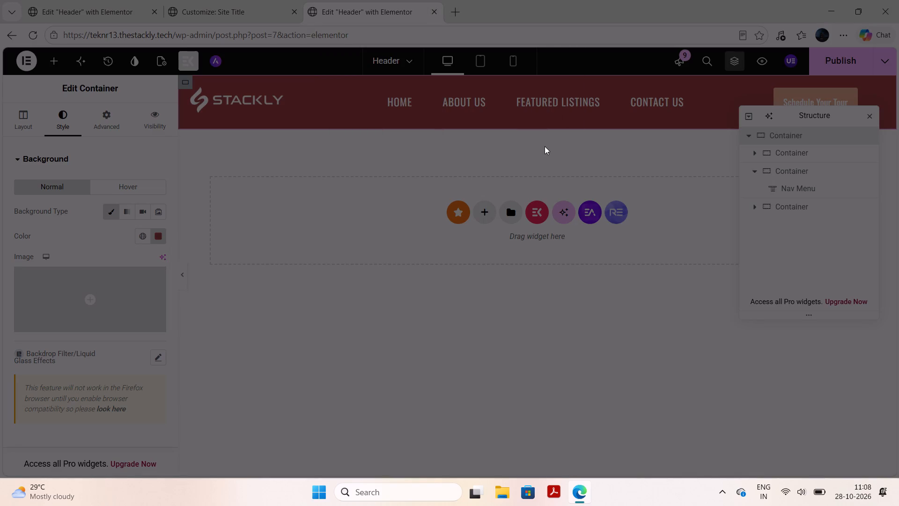
# Close the customizer and open the site's Footer template for editing with Elementor.
pyautogui.click(164, 0)
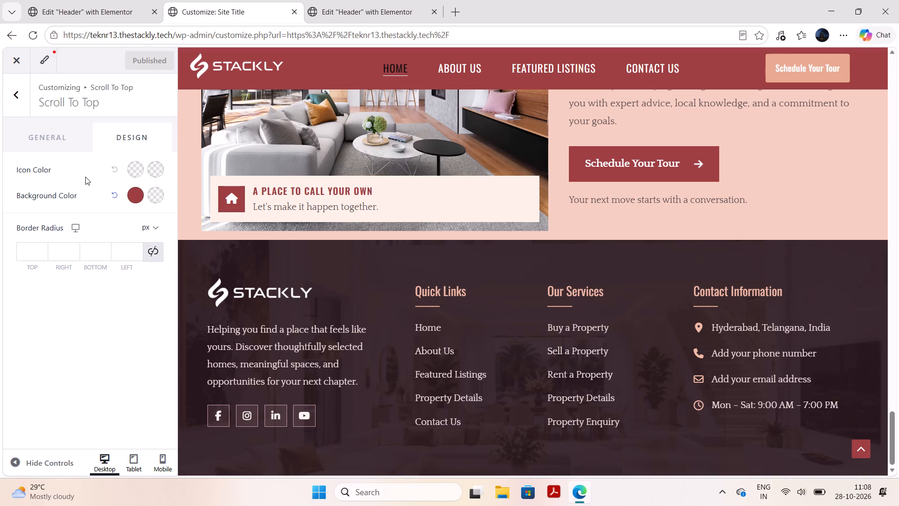
pyautogui.scroll(1, 85, 177)
pyautogui.click(7, 63)
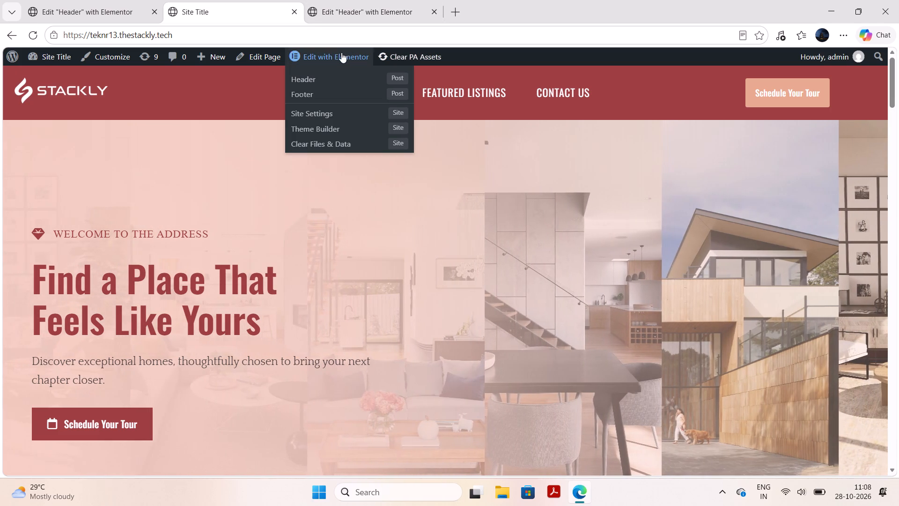
pyautogui.click(301, 93)
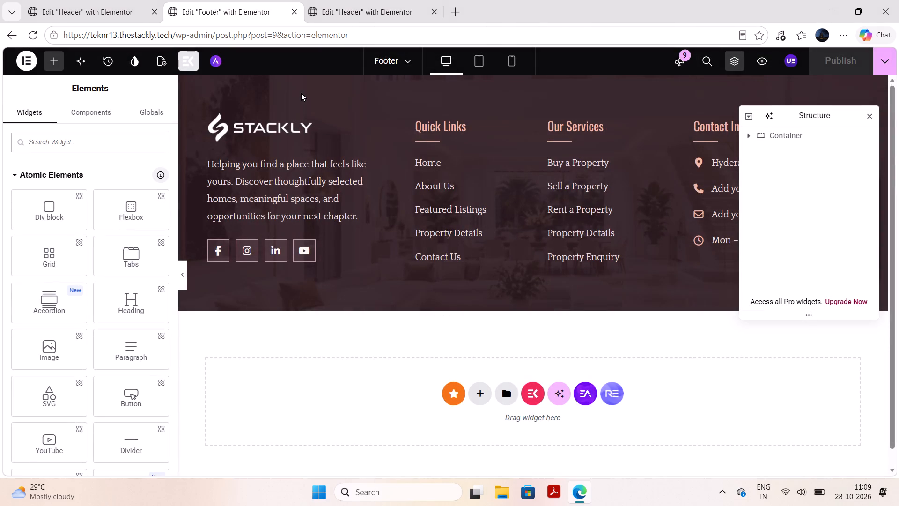
# In the Footer template's HTML widget code, set the background of the .estate-image-footer rule to #9D3F42.
pyautogui.click(263, 152)
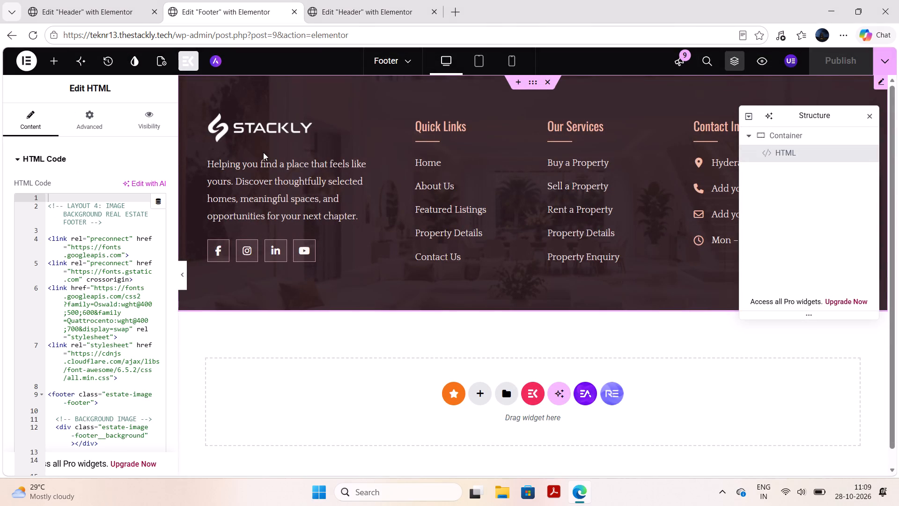
pyautogui.scroll(-1, 169, 251)
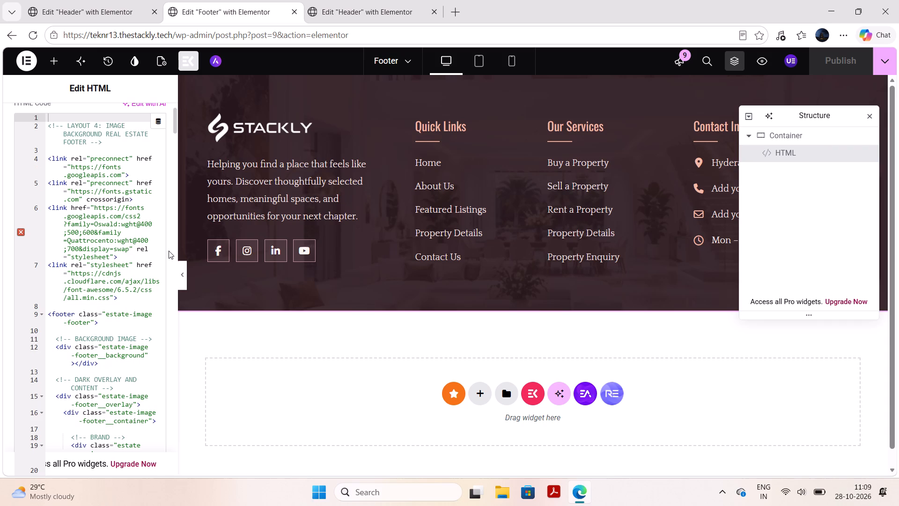
pyautogui.scroll(-3, 152, 290)
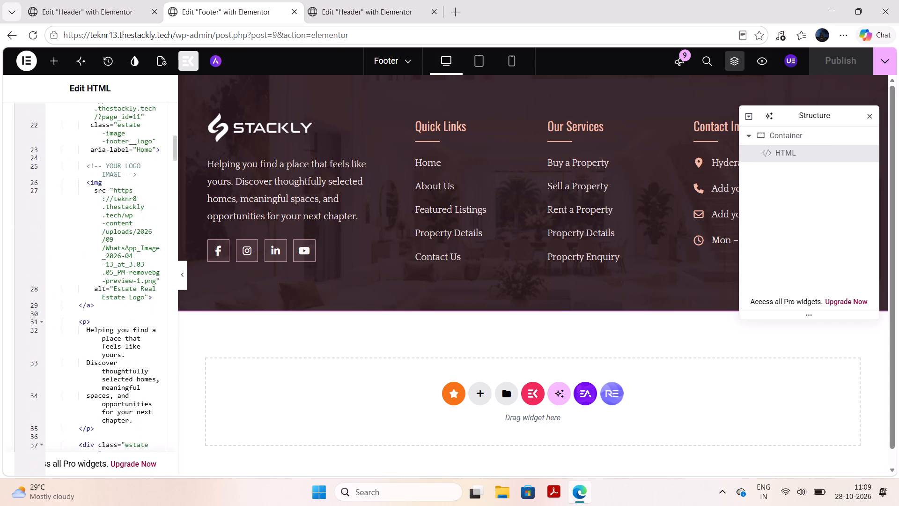
pyautogui.scroll(-7, 152, 290)
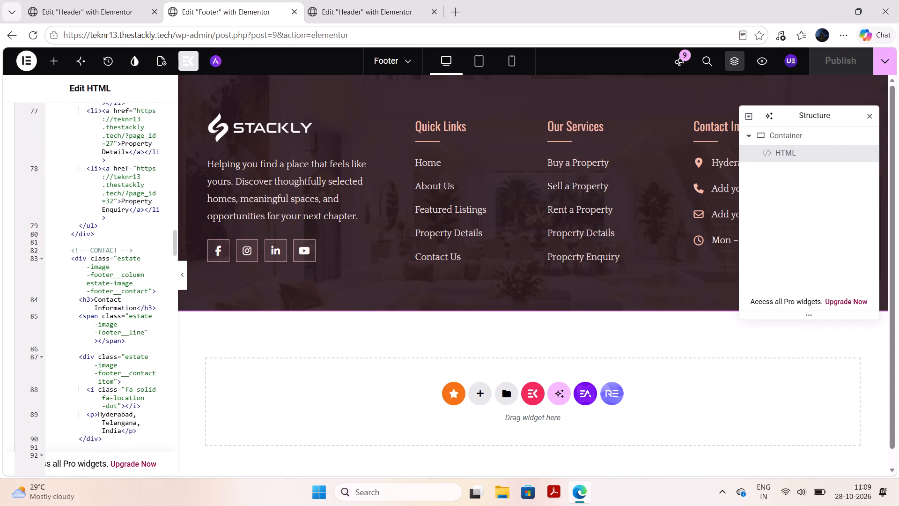
pyautogui.scroll(-2, 152, 290)
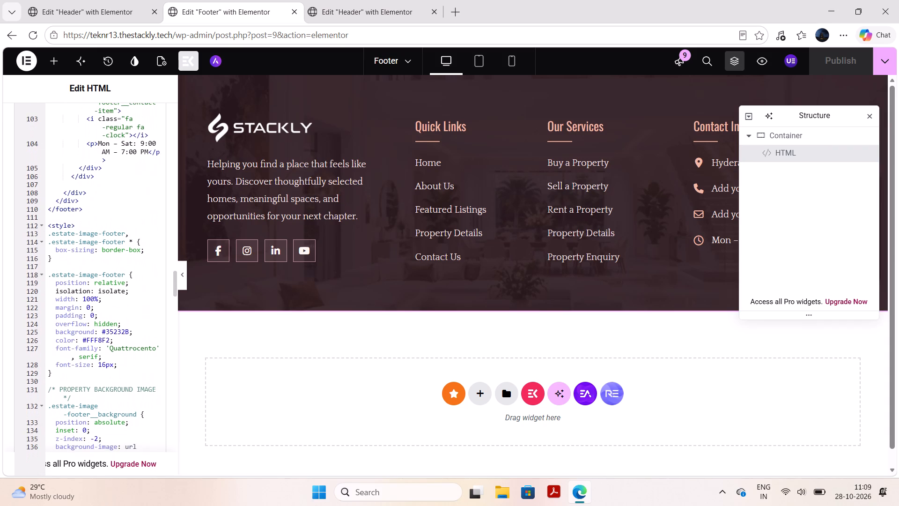
pyautogui.scroll(-3, 152, 290)
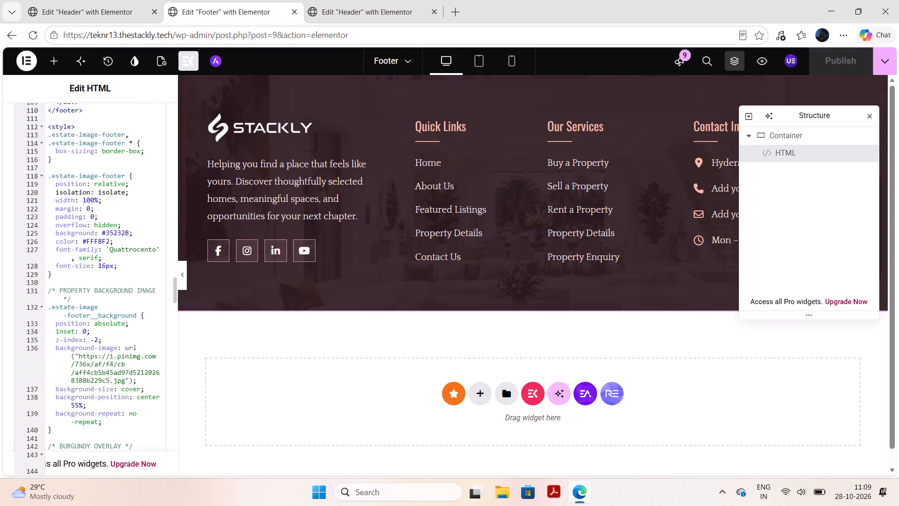
pyautogui.moveTo(128, 232); pyautogui.dragTo(125, 233)
pyautogui.moveTo(125, 233); pyautogui.dragTo(103, 234)
pyautogui.hotkey('ctrl', 'v')
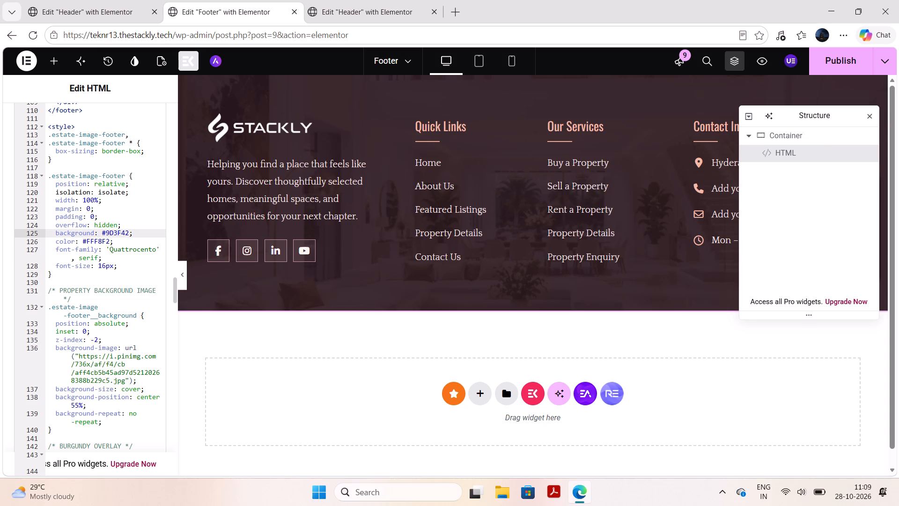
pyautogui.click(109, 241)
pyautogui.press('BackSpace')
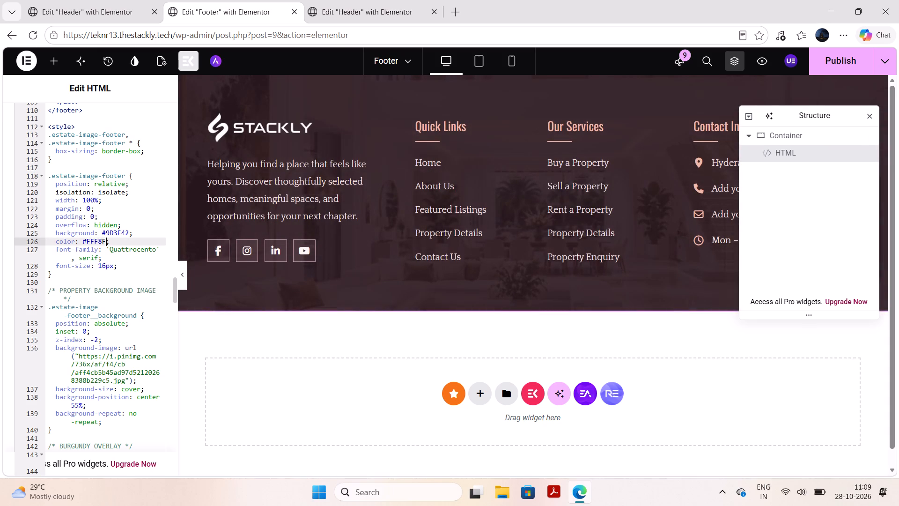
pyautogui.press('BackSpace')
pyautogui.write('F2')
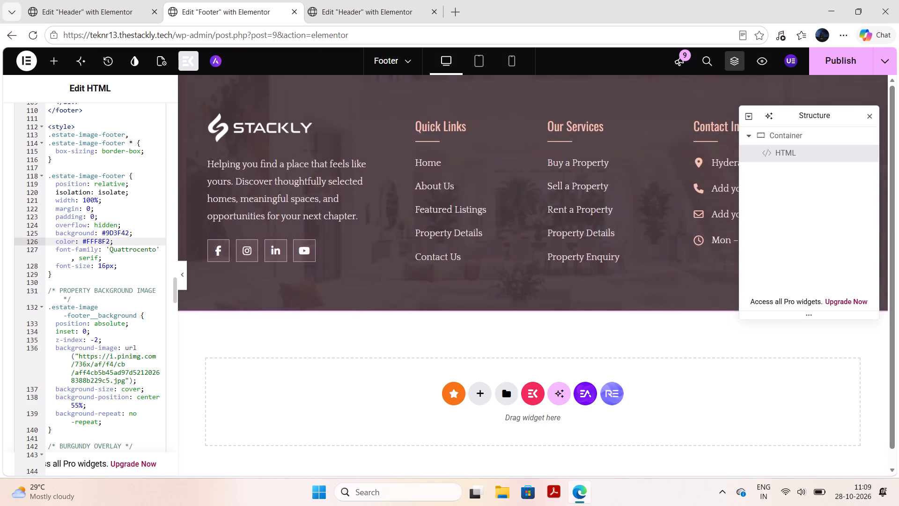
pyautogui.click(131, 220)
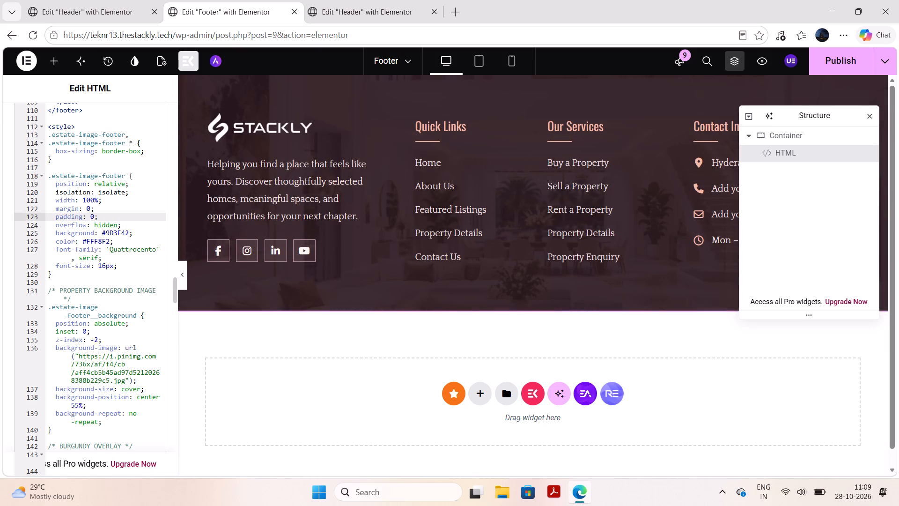
pyautogui.scroll(-2, 131, 220)
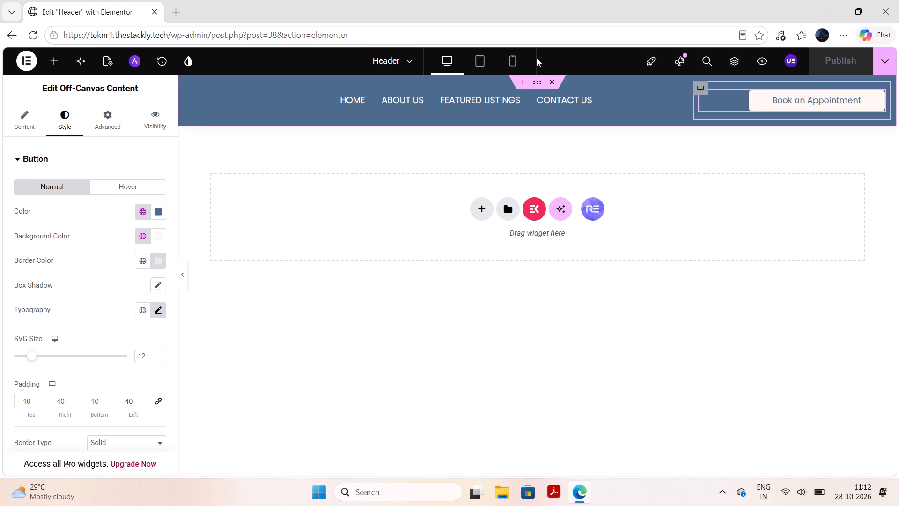
# Switch the teknr1 Header template to the tablet preview.
pyautogui.click(479, 63)
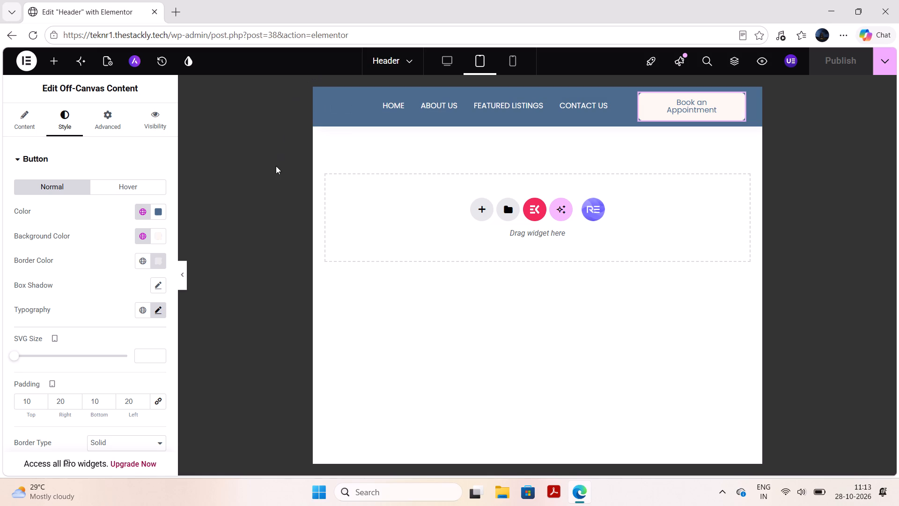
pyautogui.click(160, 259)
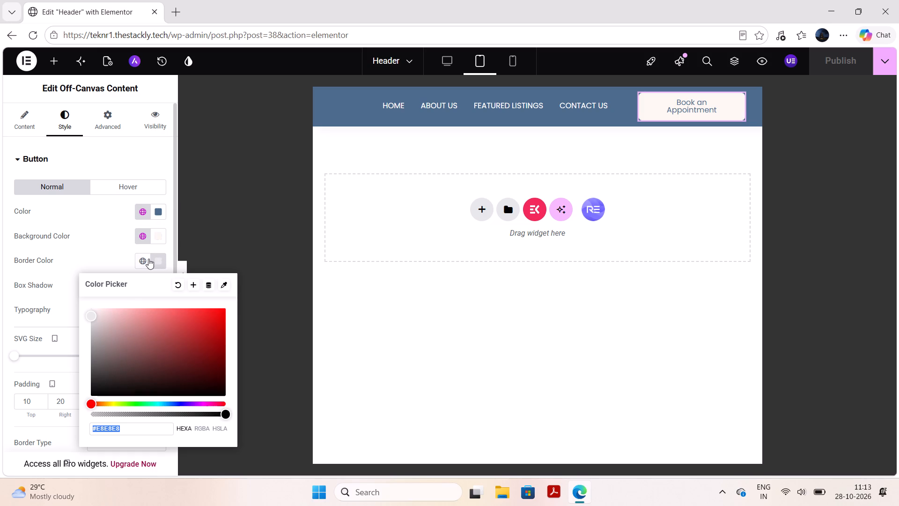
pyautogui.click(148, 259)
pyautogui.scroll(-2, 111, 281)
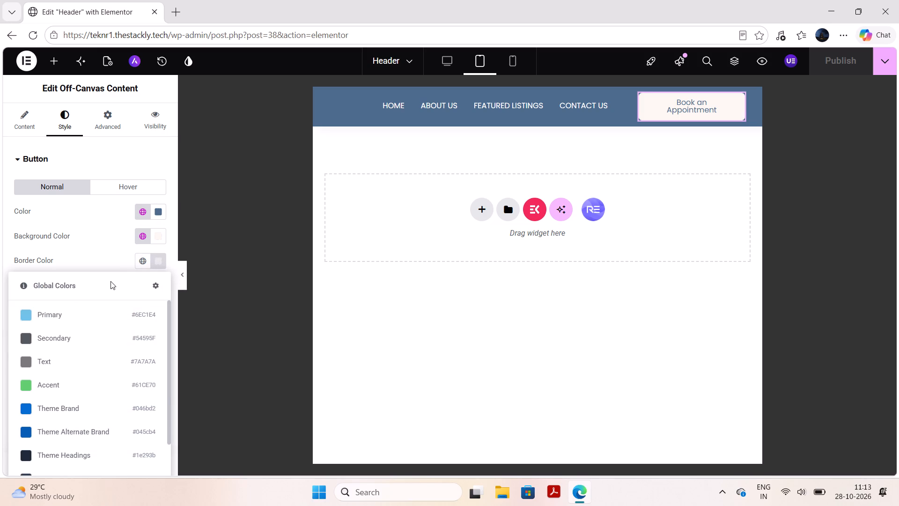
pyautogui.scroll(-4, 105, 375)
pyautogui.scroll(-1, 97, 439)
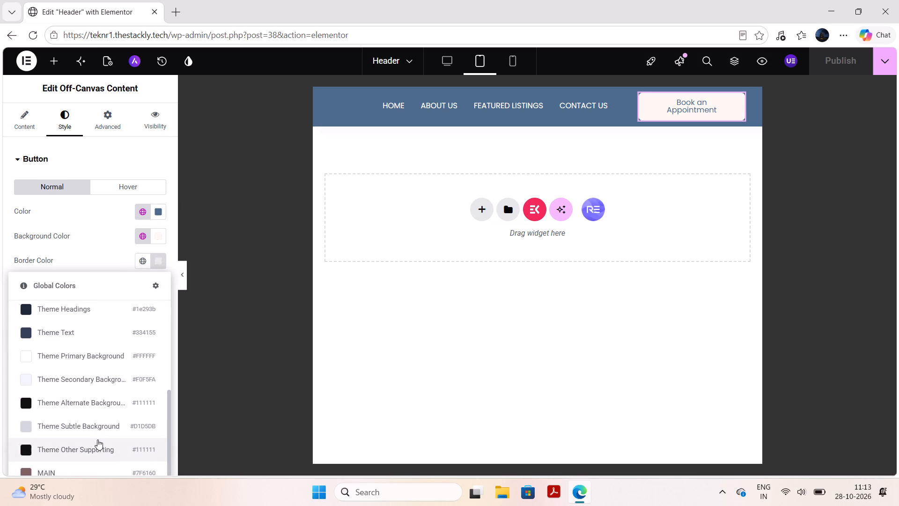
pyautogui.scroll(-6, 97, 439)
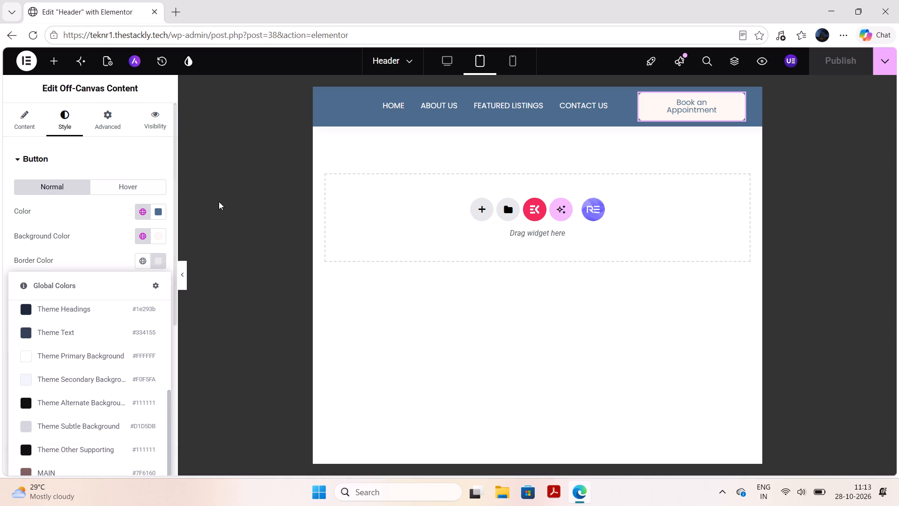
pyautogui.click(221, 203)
# Set the Book an Appointment button's normal-state border colour to the very pale global colour that matches its background.
pyautogui.scroll(-1, 118, 252)
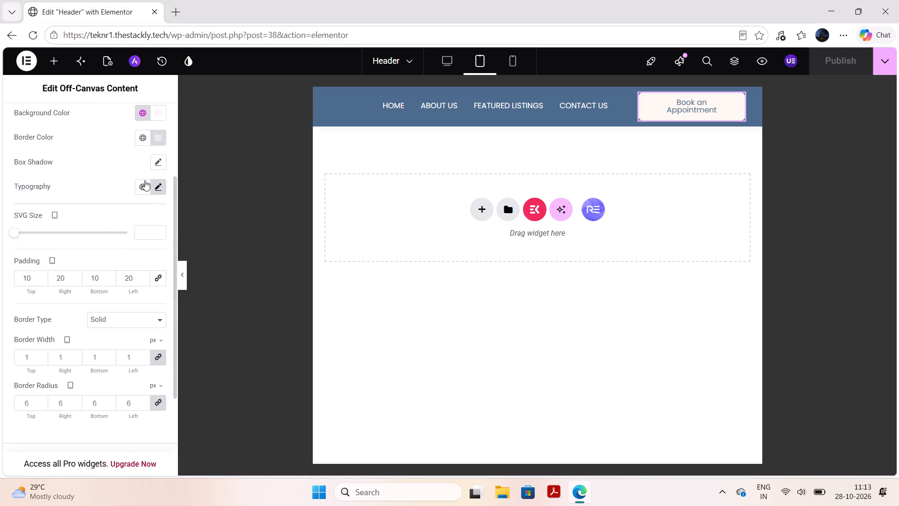
pyautogui.click(145, 137)
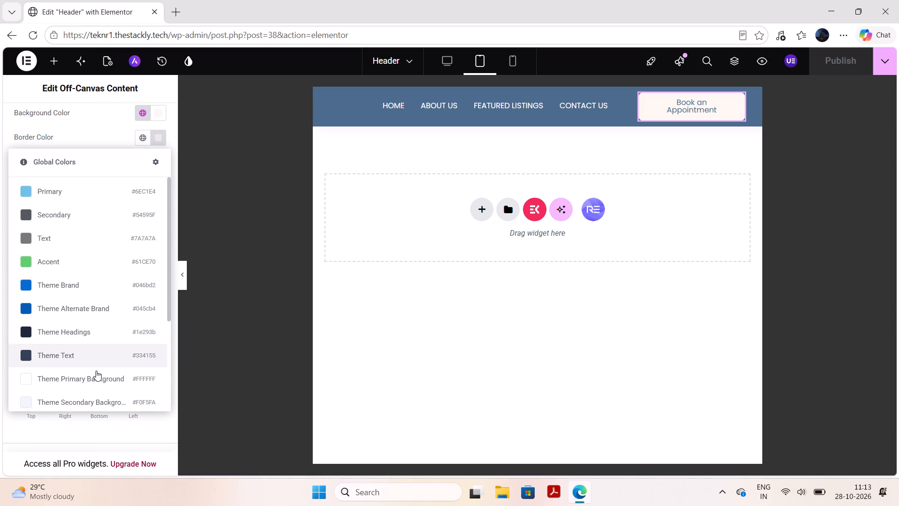
pyautogui.scroll(-3, 96, 371)
pyautogui.click(95, 395)
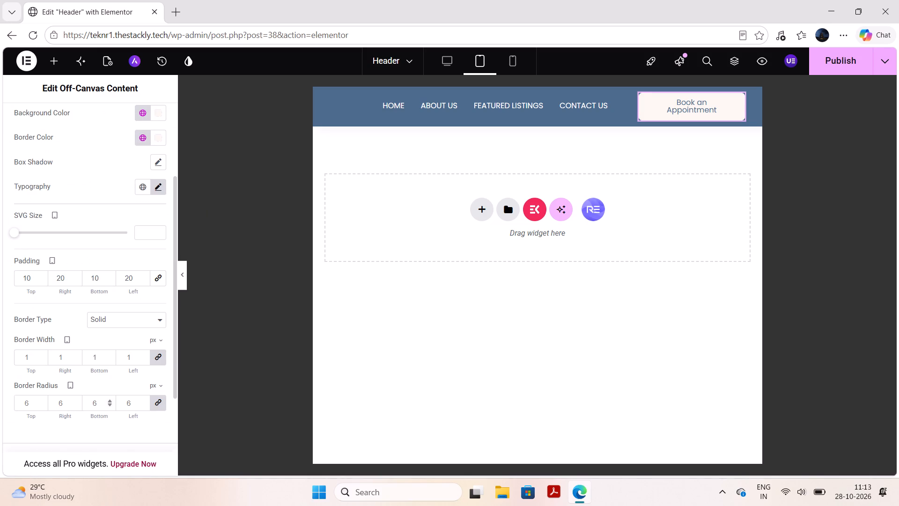
pyautogui.scroll(1, 92, 161)
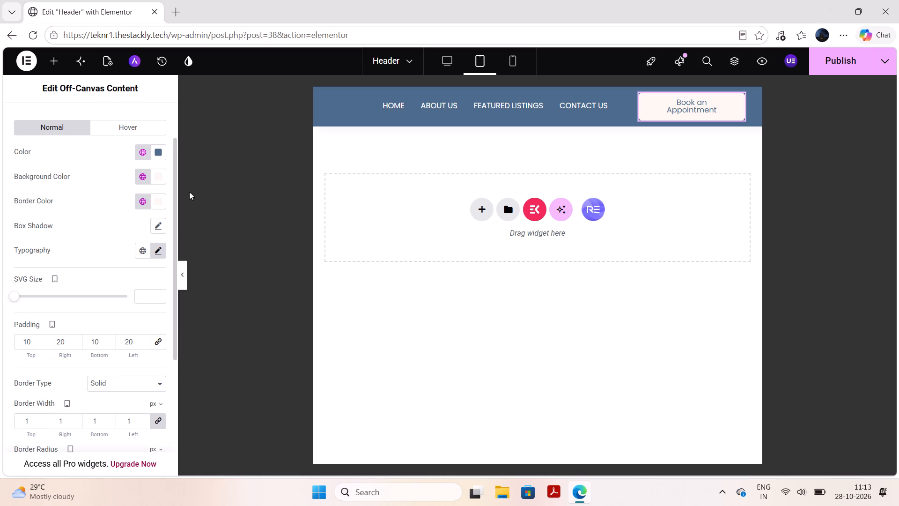
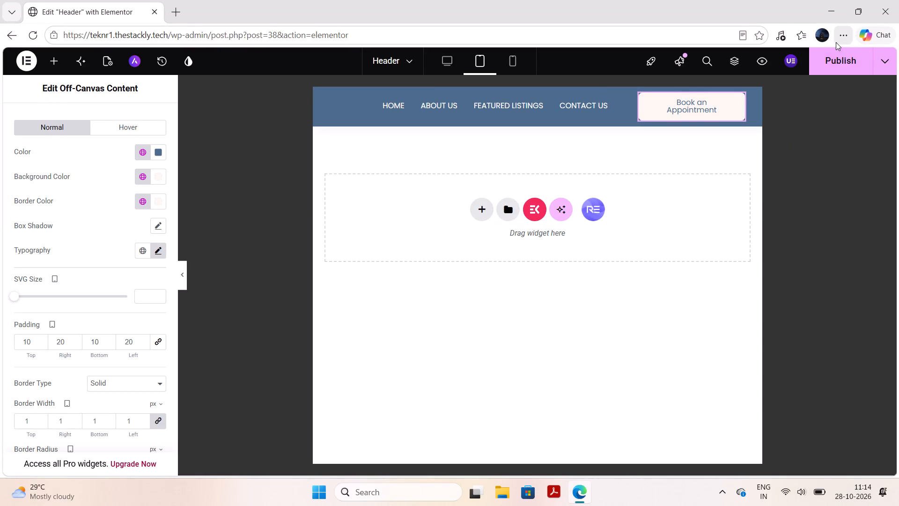
# Publish the teknr1 Header template with its updated Book an Appointment button colours.
pyautogui.click(833, 55)
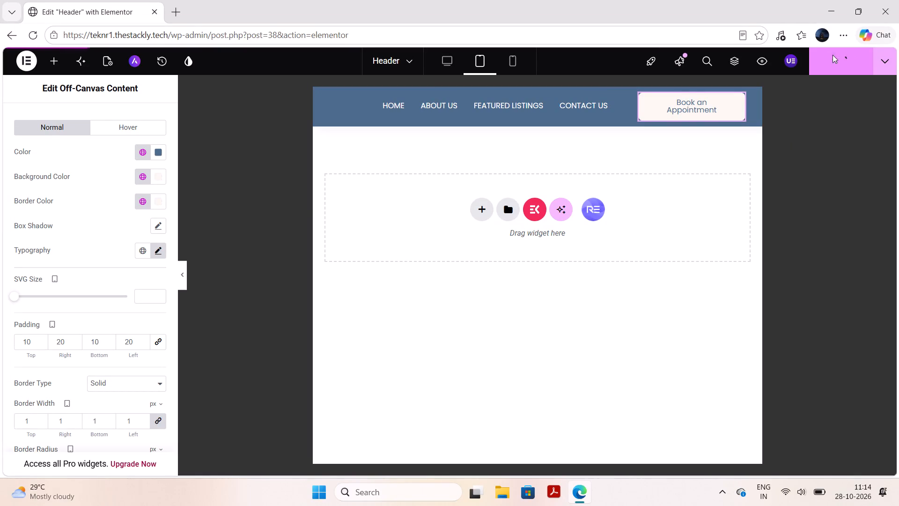
# Open the HOME page for editing and switch it to the desktop preview.
pyautogui.click(391, 59)
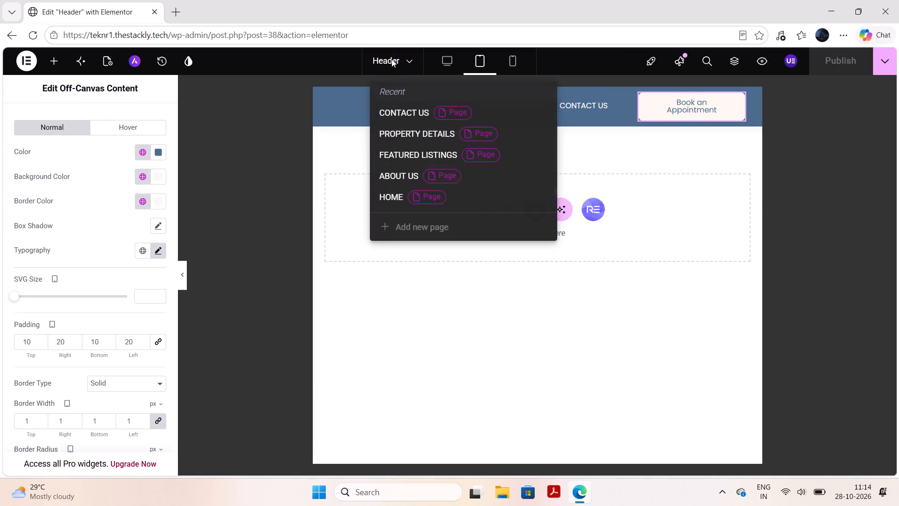
pyautogui.click(385, 189)
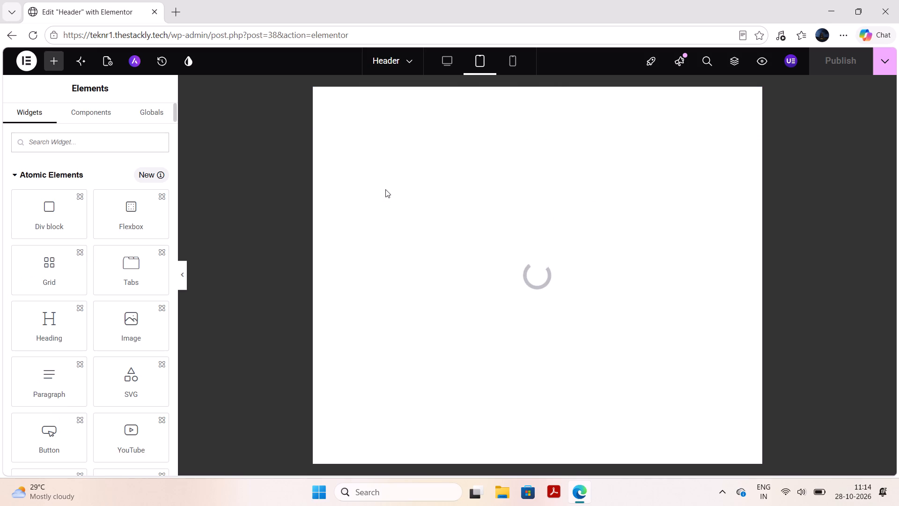
pyautogui.click(440, 59)
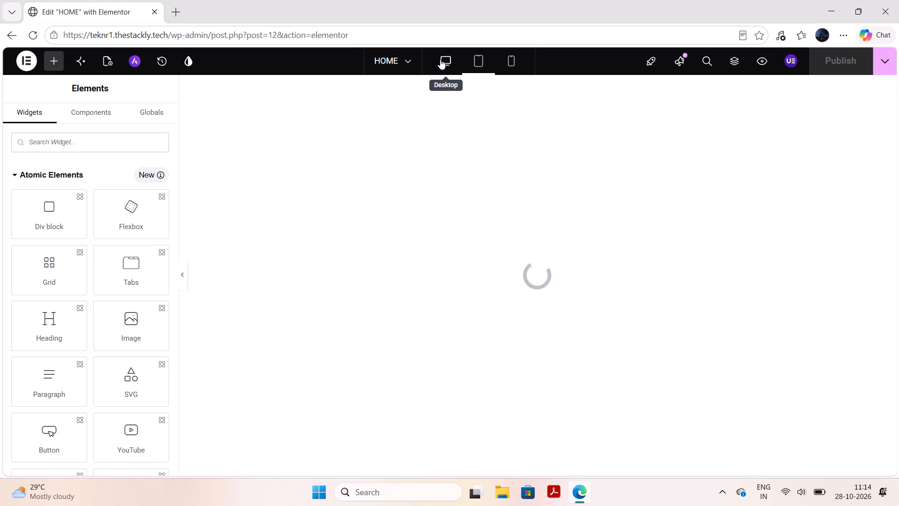
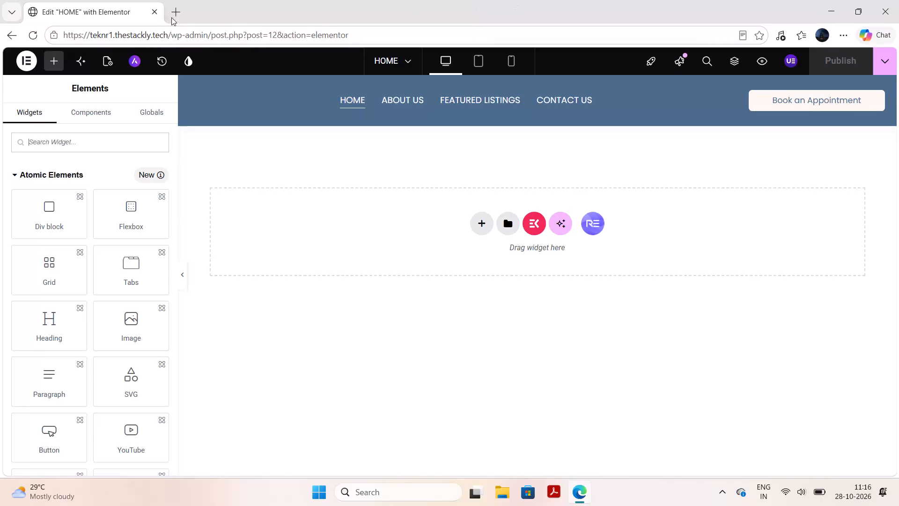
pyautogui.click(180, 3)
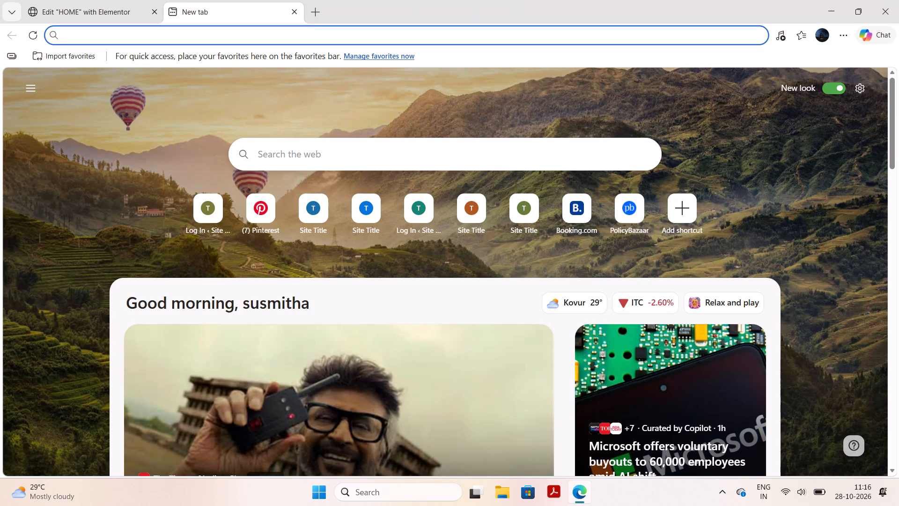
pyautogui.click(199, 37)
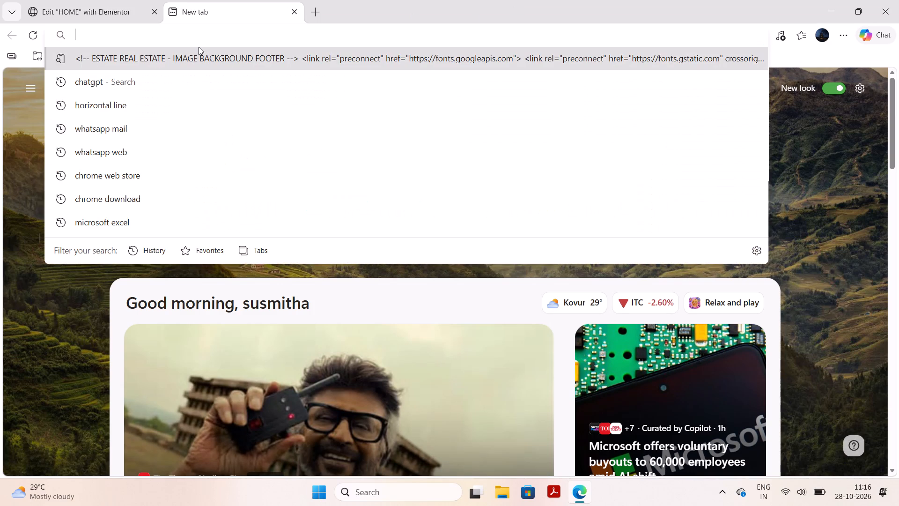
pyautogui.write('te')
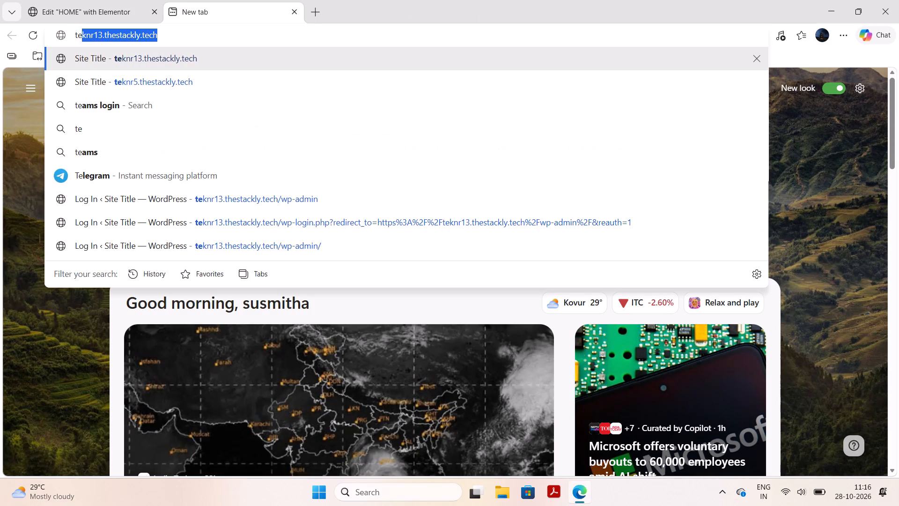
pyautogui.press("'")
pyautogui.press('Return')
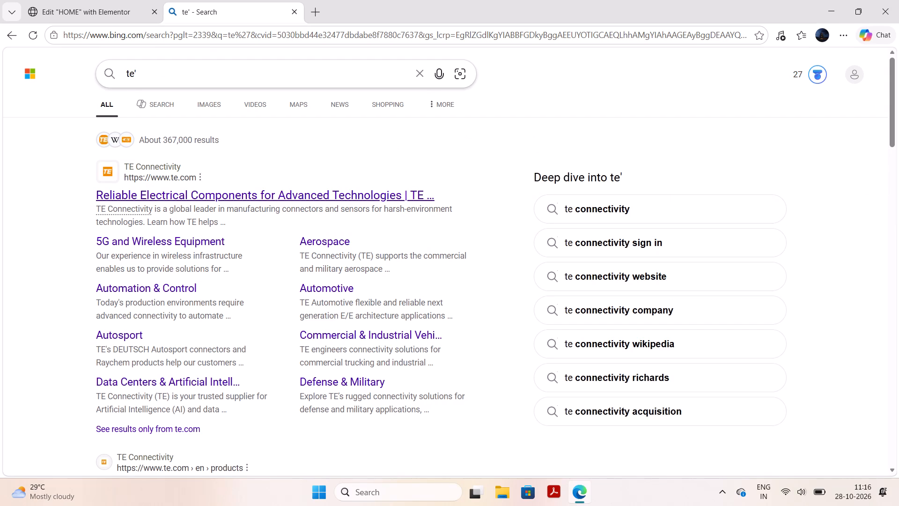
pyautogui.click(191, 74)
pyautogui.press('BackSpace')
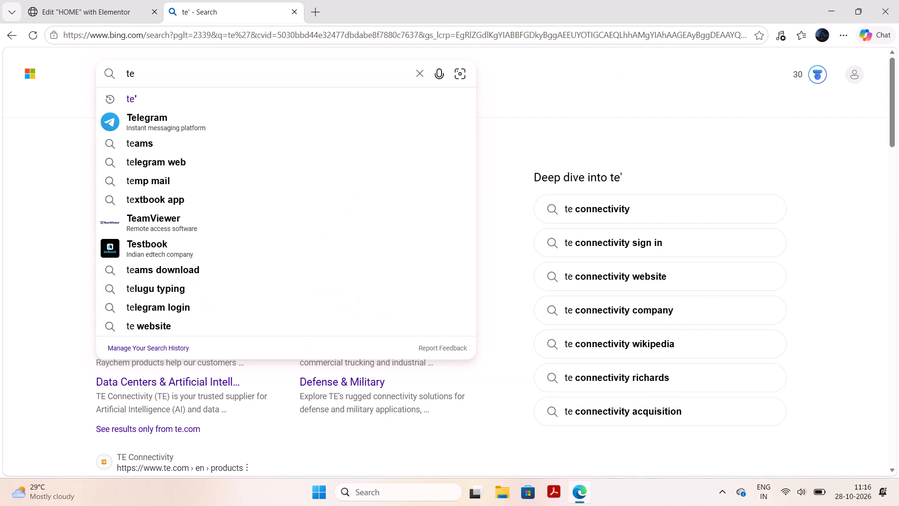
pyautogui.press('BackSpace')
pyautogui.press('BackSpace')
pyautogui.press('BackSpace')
# Replace the search tab with a new one, load teknr13.thestackly.tech, and open its Header template for editing with Elementor.
pyautogui.click(316, 15)
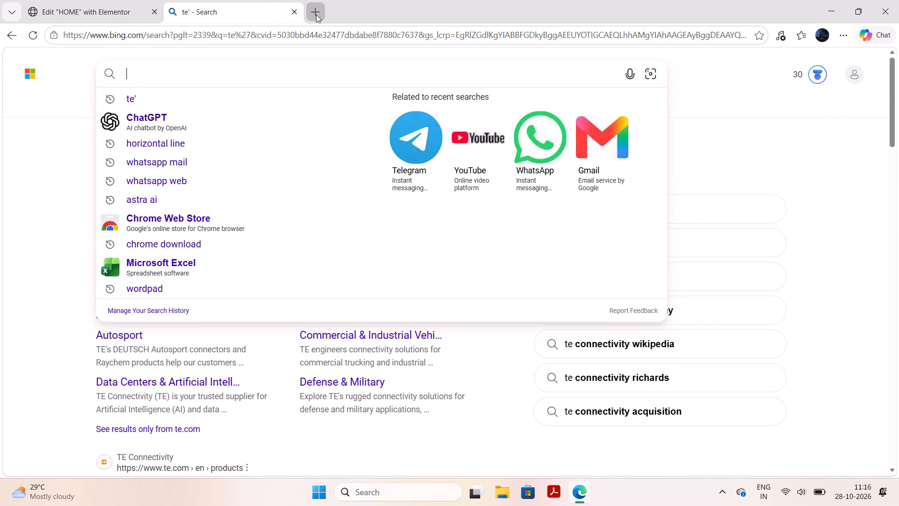
pyautogui.click(295, 10)
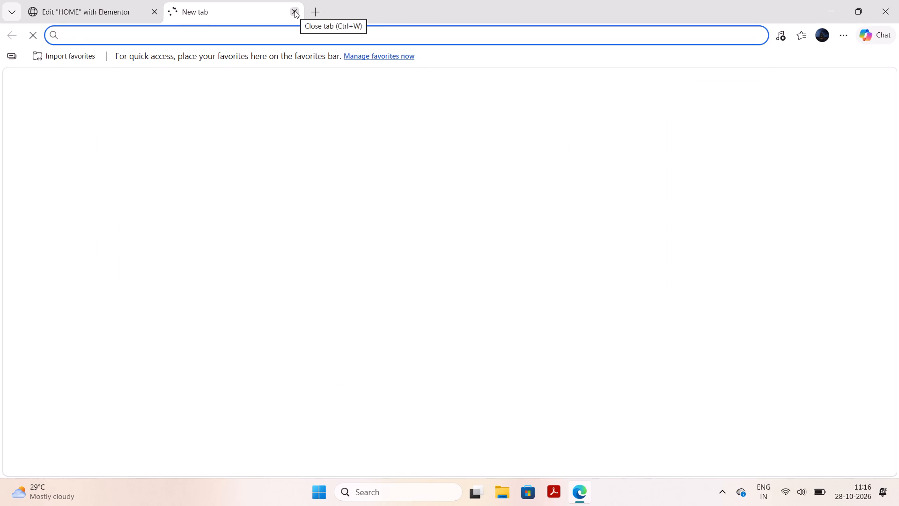
pyautogui.write('te')
pyautogui.press('Return')
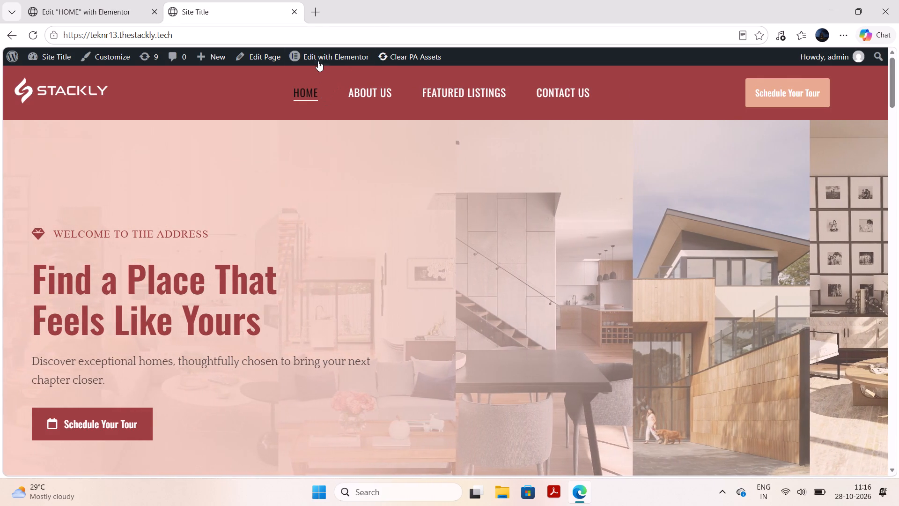
pyautogui.click(309, 80)
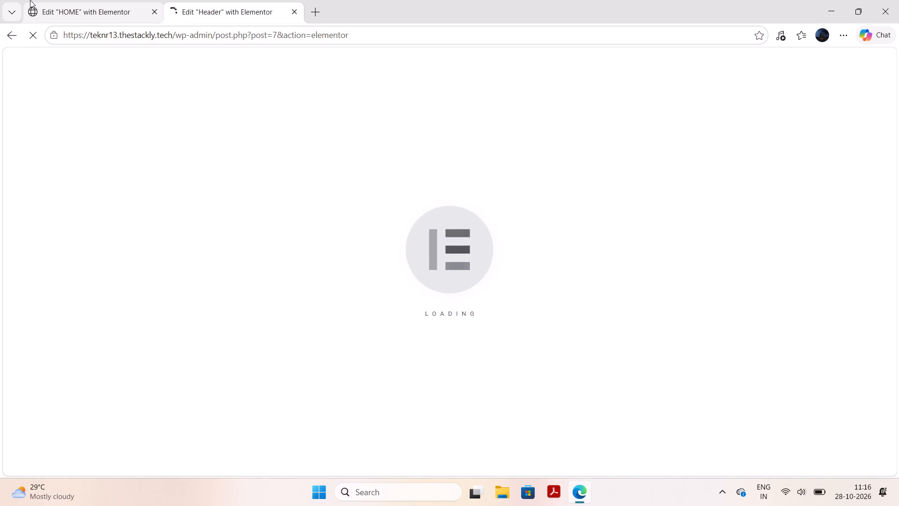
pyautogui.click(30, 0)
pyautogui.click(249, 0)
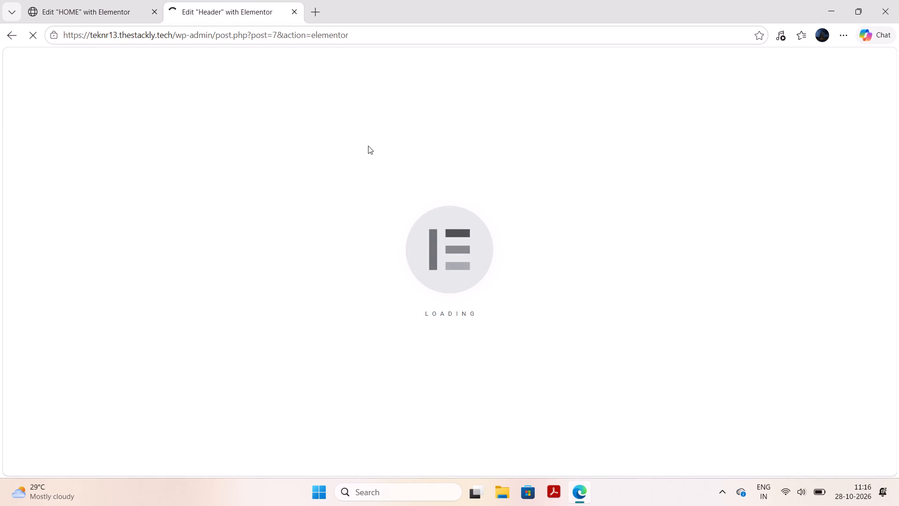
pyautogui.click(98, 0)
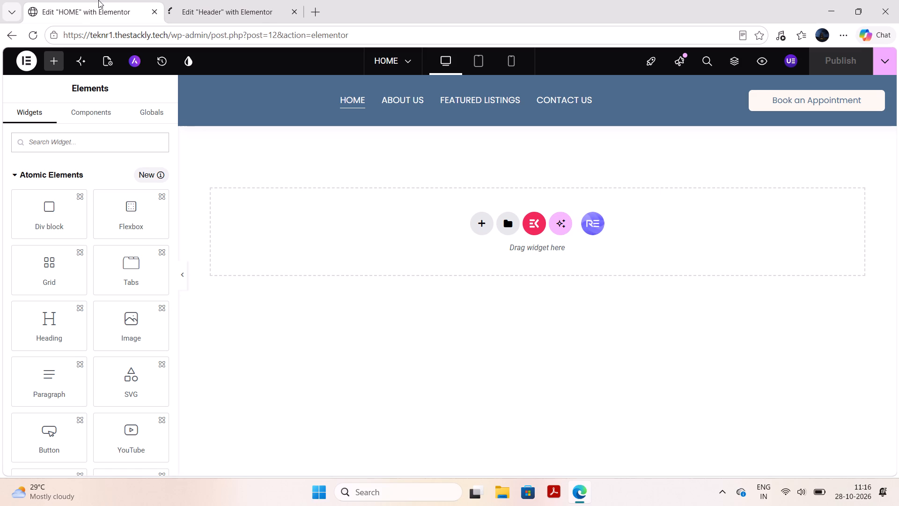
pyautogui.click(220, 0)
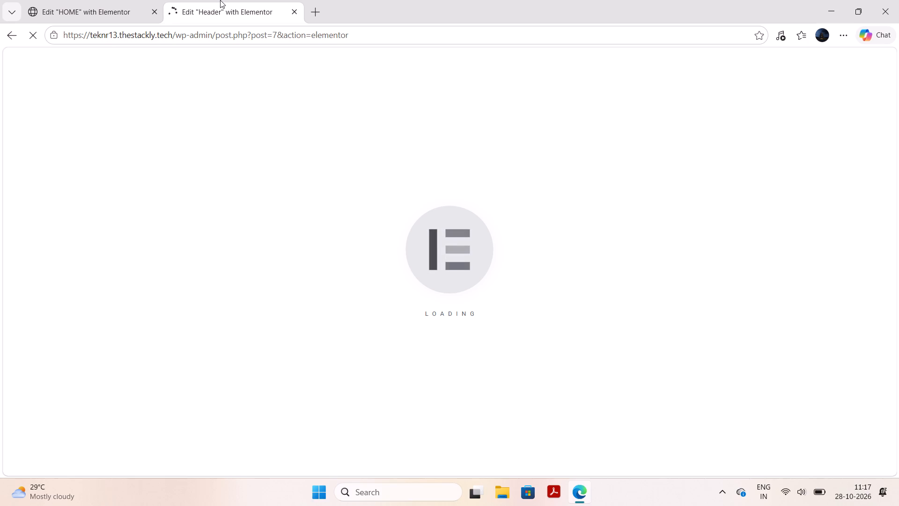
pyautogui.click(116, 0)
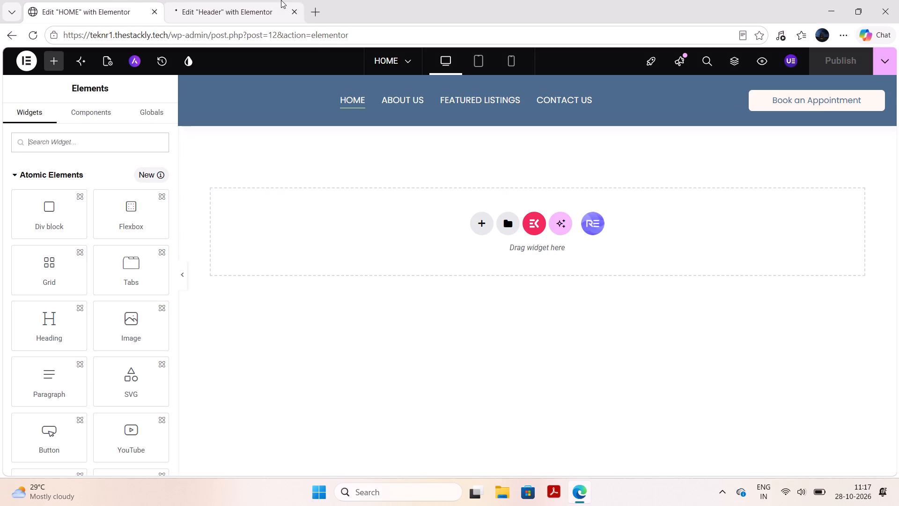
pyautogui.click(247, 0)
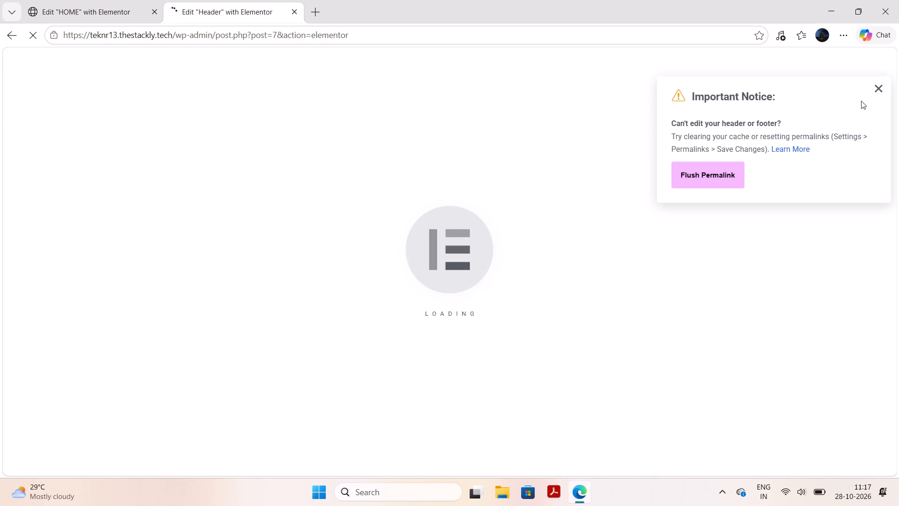
# Dismiss the Important Notice about editing the header or footer on the loading teknr13 Header template.
pyautogui.click(875, 91)
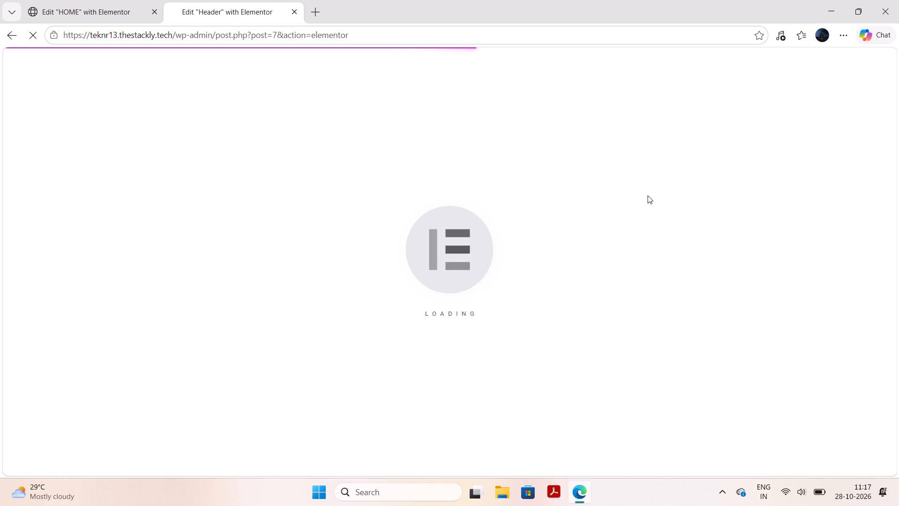
pyautogui.click(648, 179)
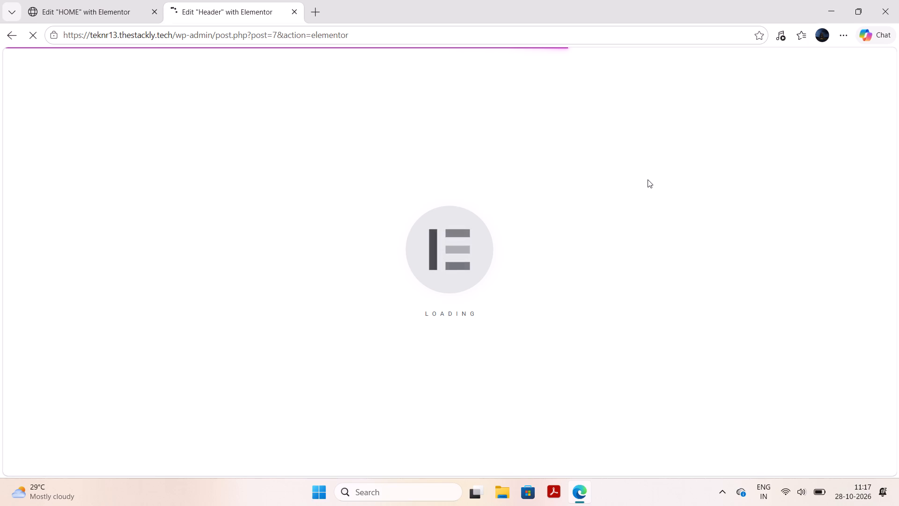
pyautogui.click(648, 179)
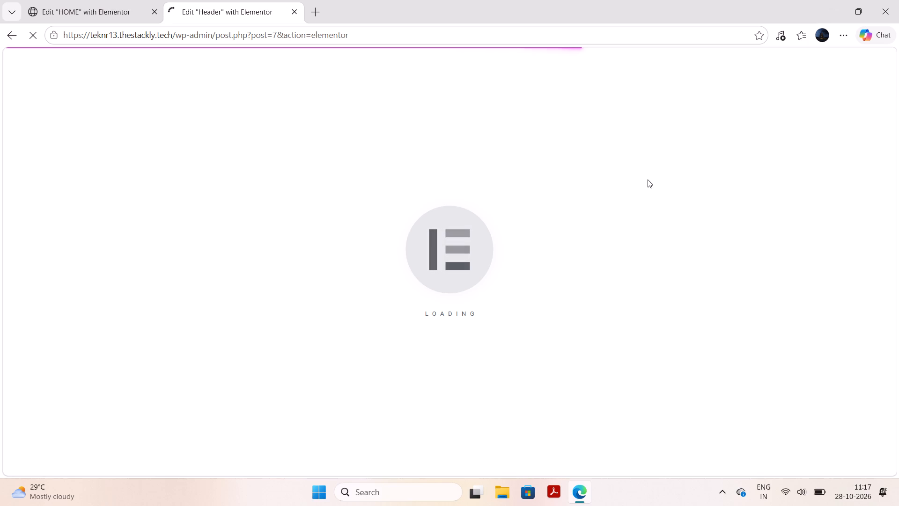
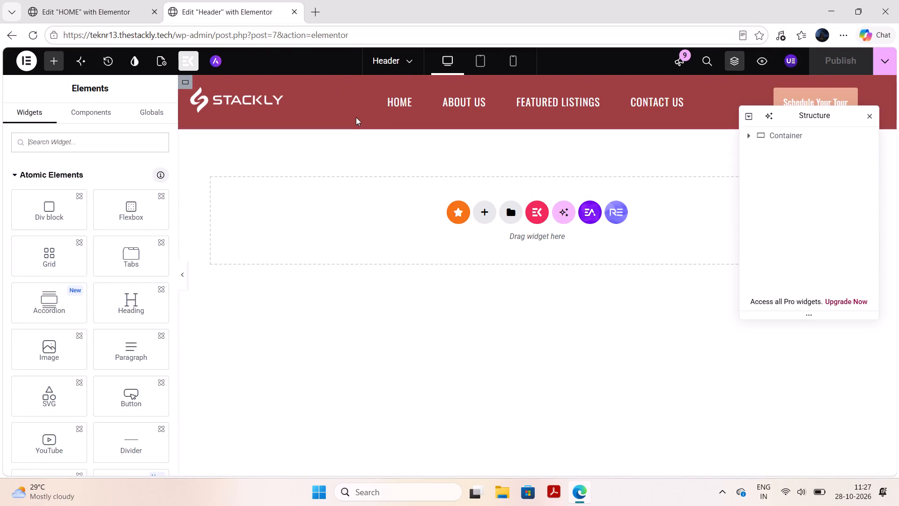
# Select the STACKLY logo in the teknr13 header to open its settings.
pyautogui.click(265, 112)
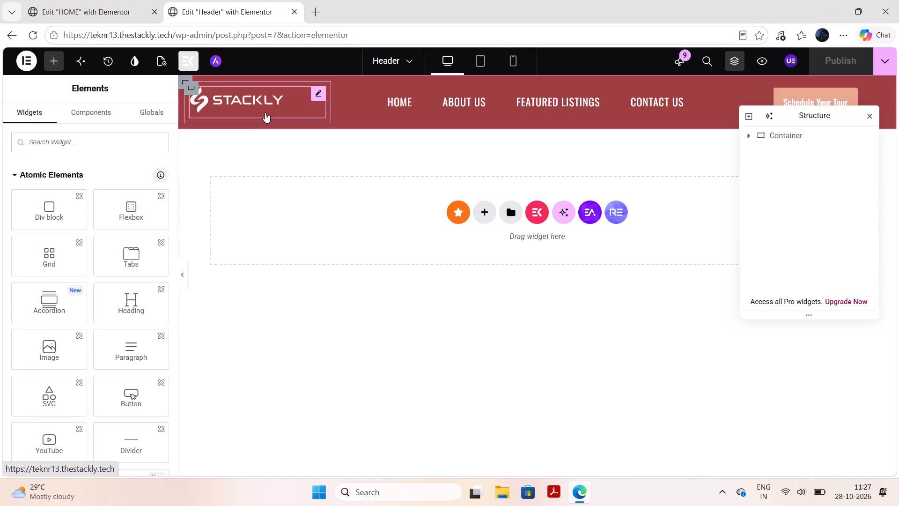
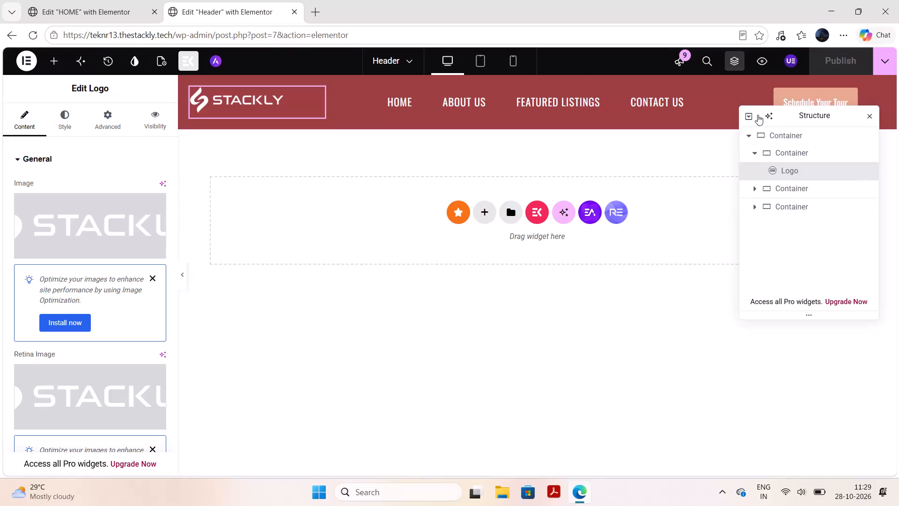
# Close the Structure overview in the teknr13 Header template editor.
pyautogui.click(874, 117)
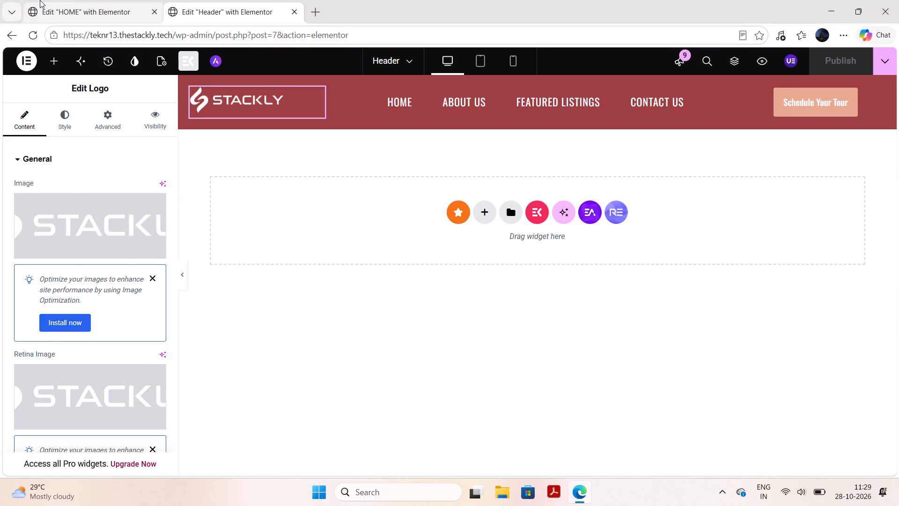
# Switch to the teknr1 HOME page editor and try to select the ABOUT US item in the header navigation.
pyautogui.click(40, 0)
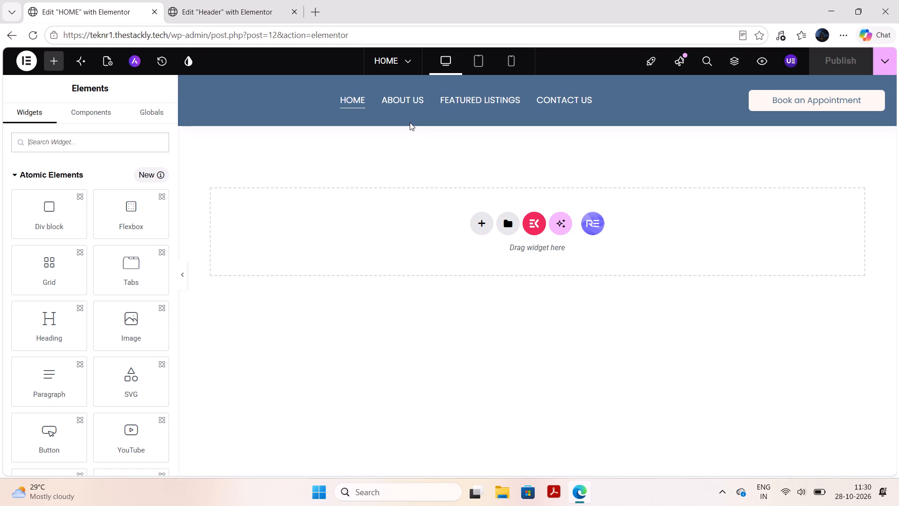
pyautogui.click(400, 106)
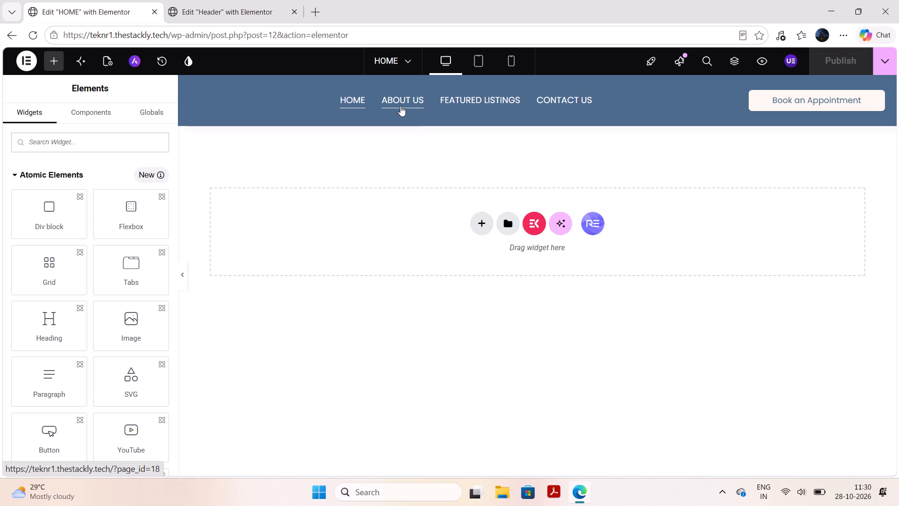
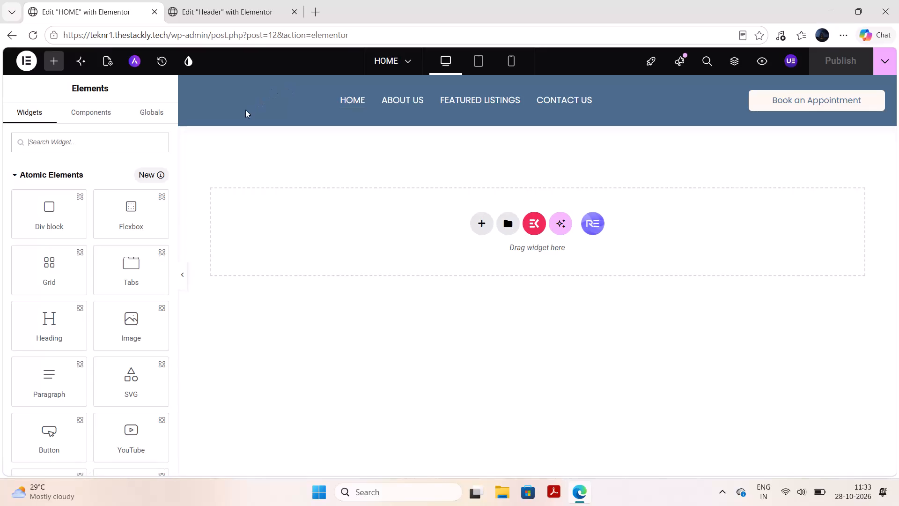
# Switch to the teknr13 site's editor and open its Home page for editing.
pyautogui.click(245, 110)
pyautogui.click(217, 0)
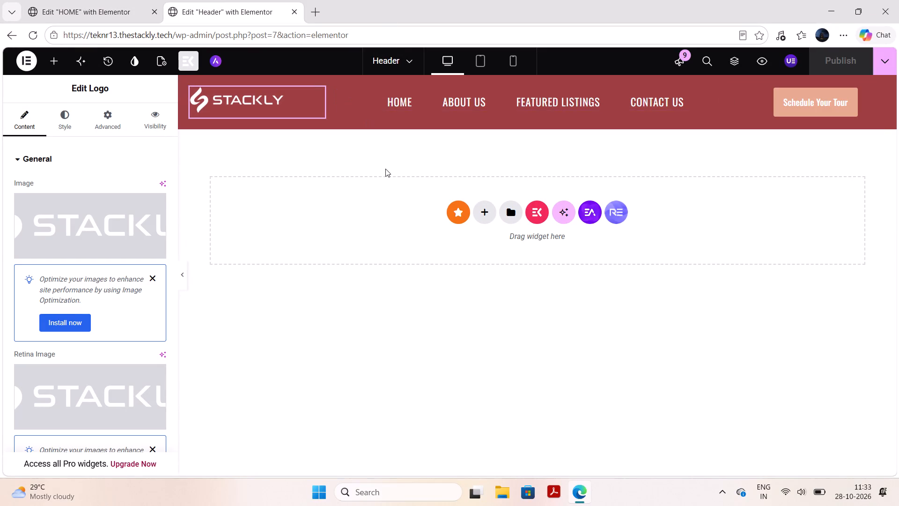
pyautogui.click(383, 56)
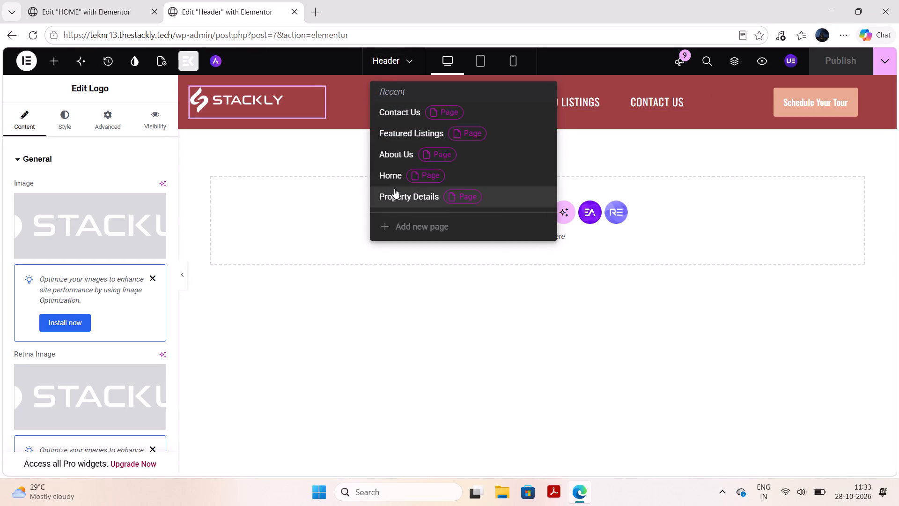
pyautogui.click(391, 173)
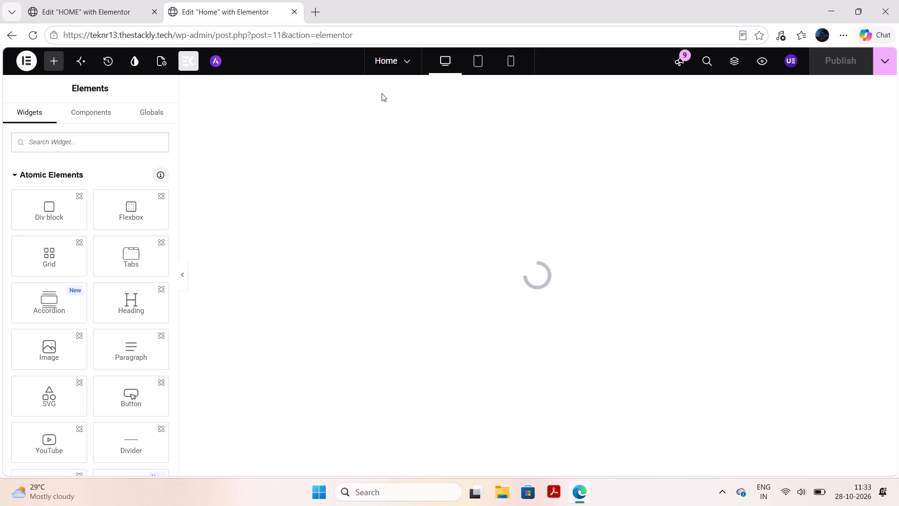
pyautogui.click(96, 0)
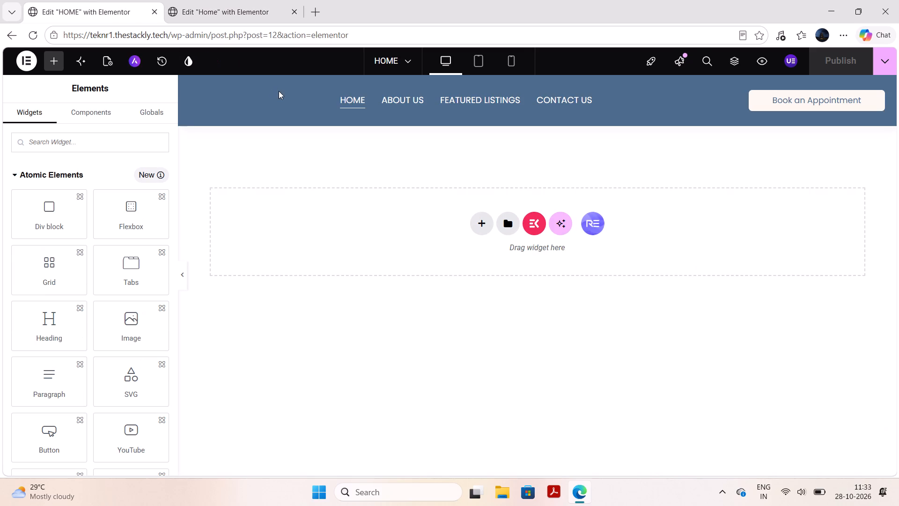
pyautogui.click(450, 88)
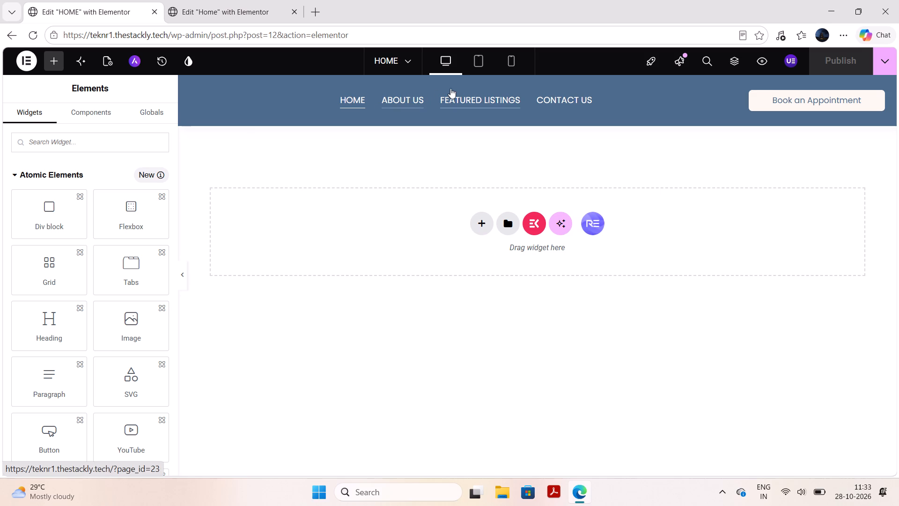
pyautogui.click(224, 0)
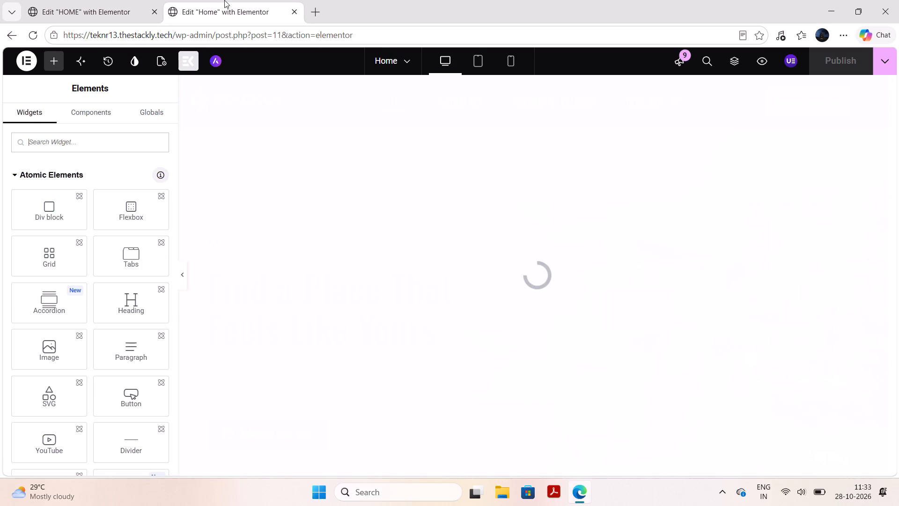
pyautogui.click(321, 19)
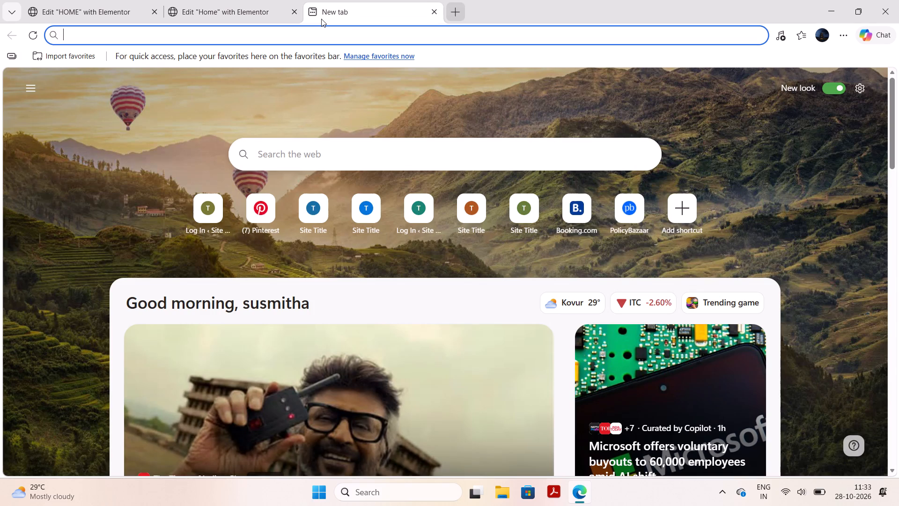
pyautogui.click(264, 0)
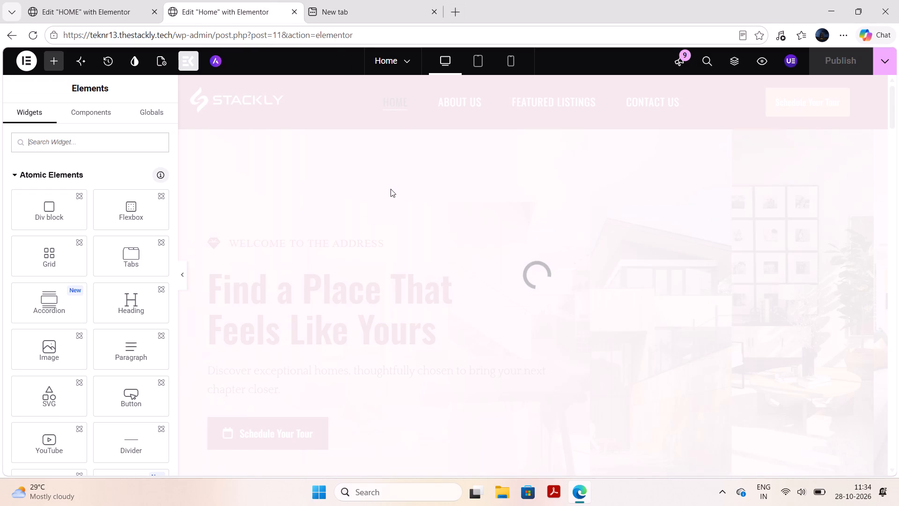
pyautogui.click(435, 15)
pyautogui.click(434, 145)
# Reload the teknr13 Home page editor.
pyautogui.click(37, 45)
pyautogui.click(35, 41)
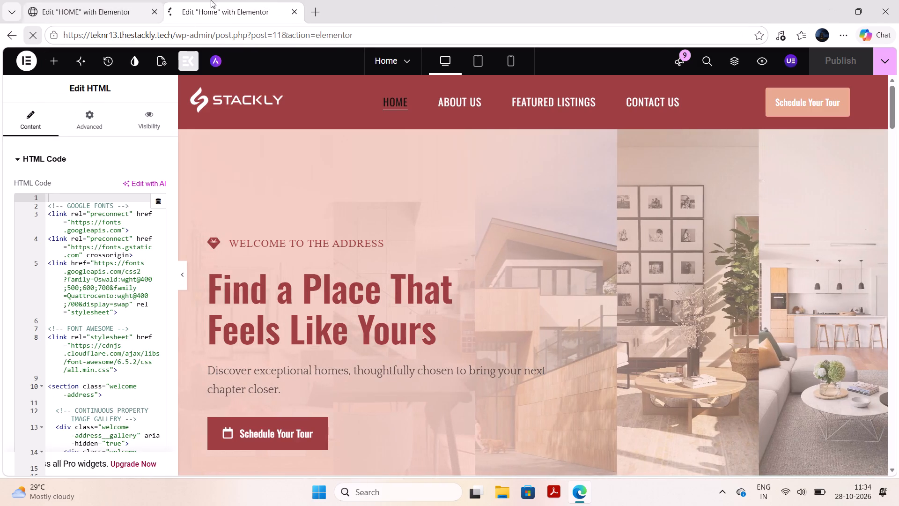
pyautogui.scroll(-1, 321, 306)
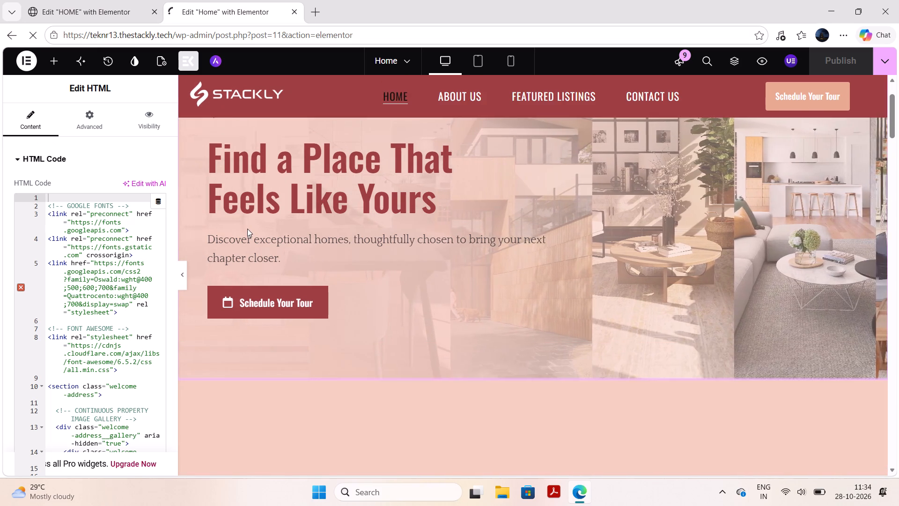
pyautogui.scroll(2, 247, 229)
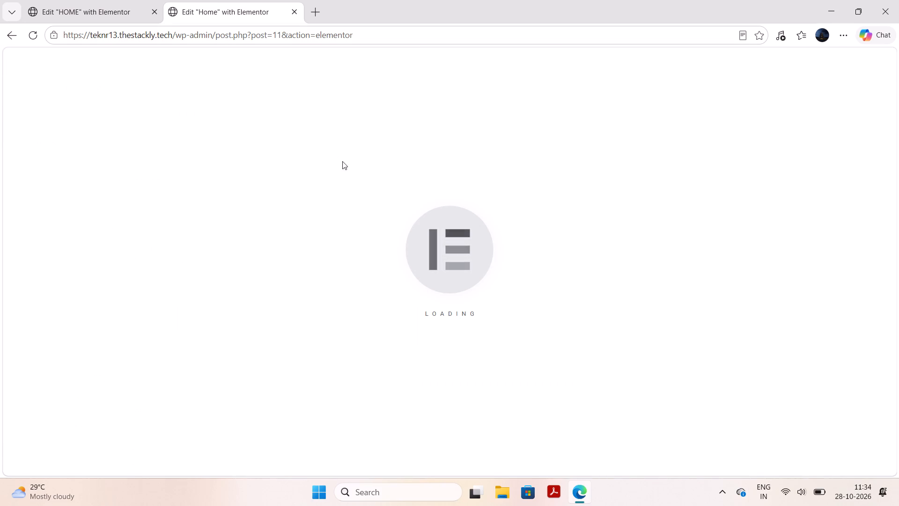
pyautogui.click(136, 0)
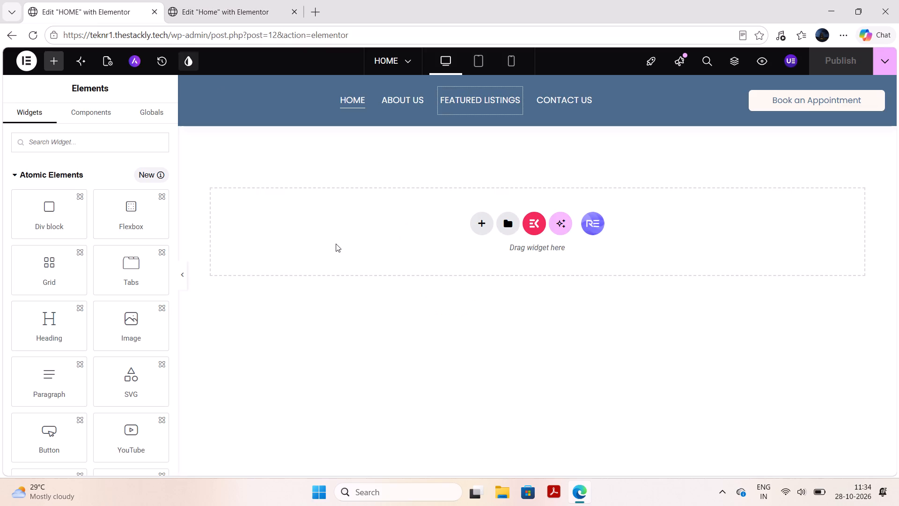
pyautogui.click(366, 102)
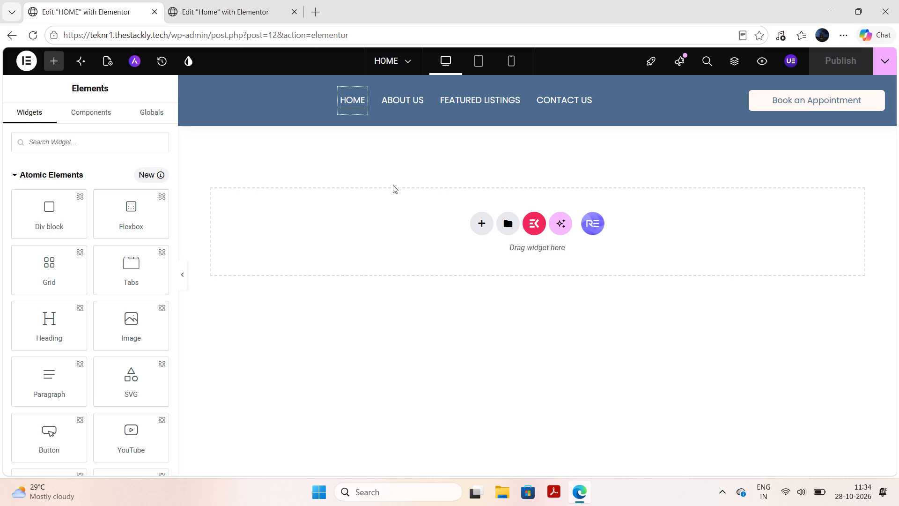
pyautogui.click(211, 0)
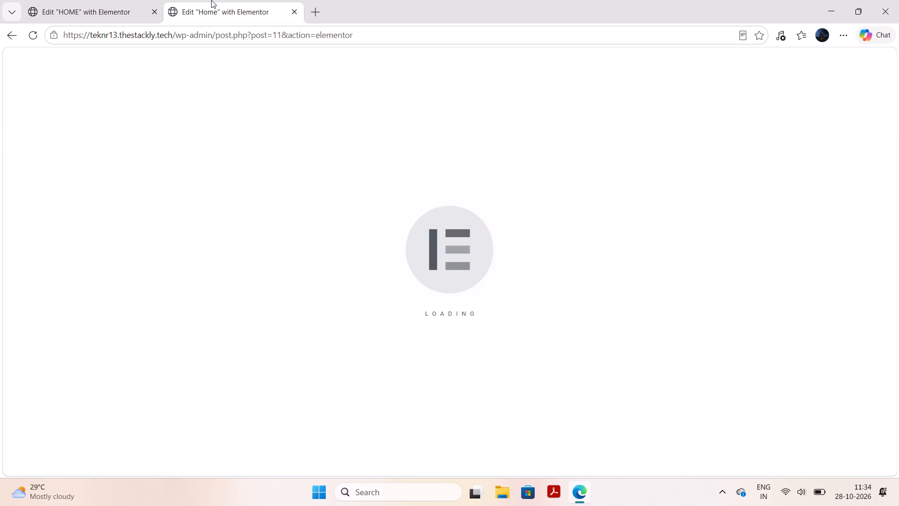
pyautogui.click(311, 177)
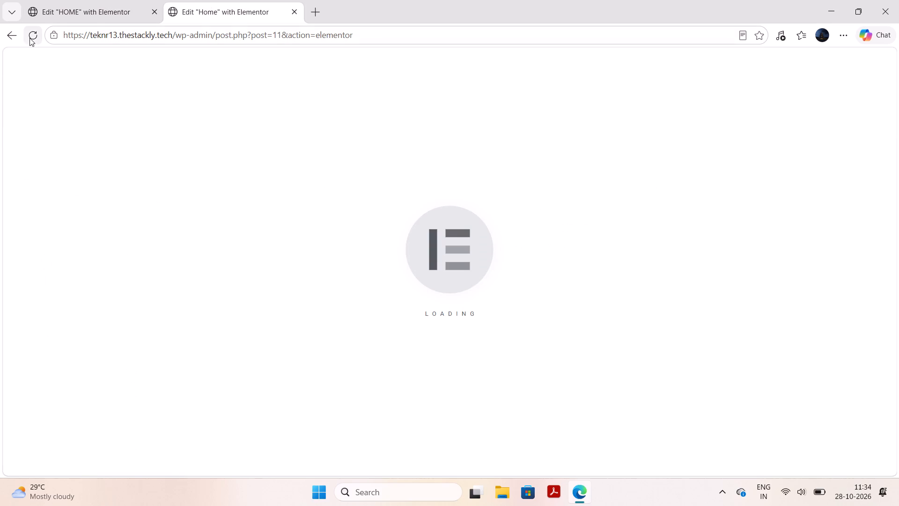
# Reload the teknr13 Home page editor again and wait for the page to load.
pyautogui.click(29, 38)
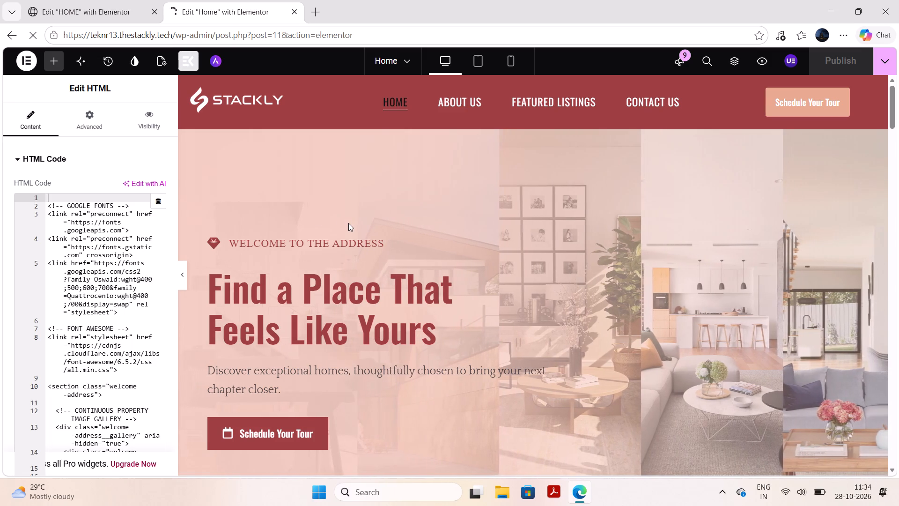
pyautogui.click(348, 223)
pyautogui.scroll(-1, 501, 214)
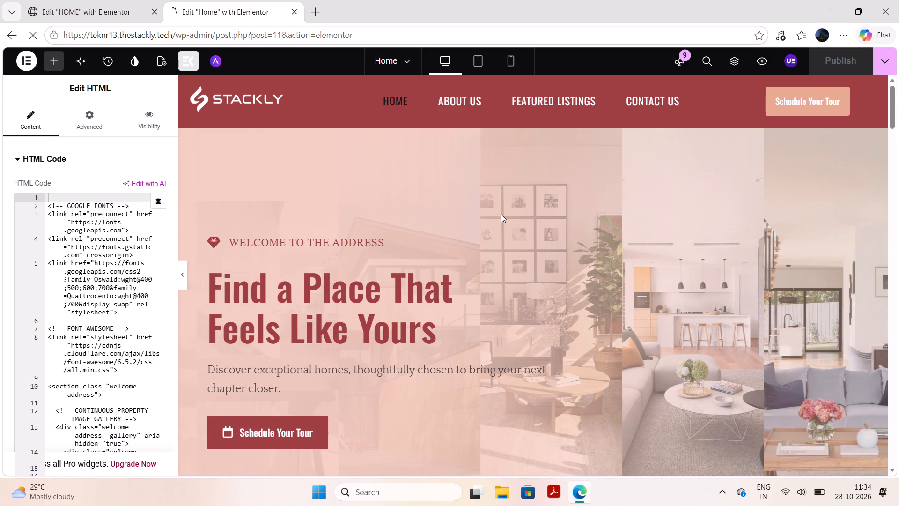
pyautogui.scroll(-1, 501, 214)
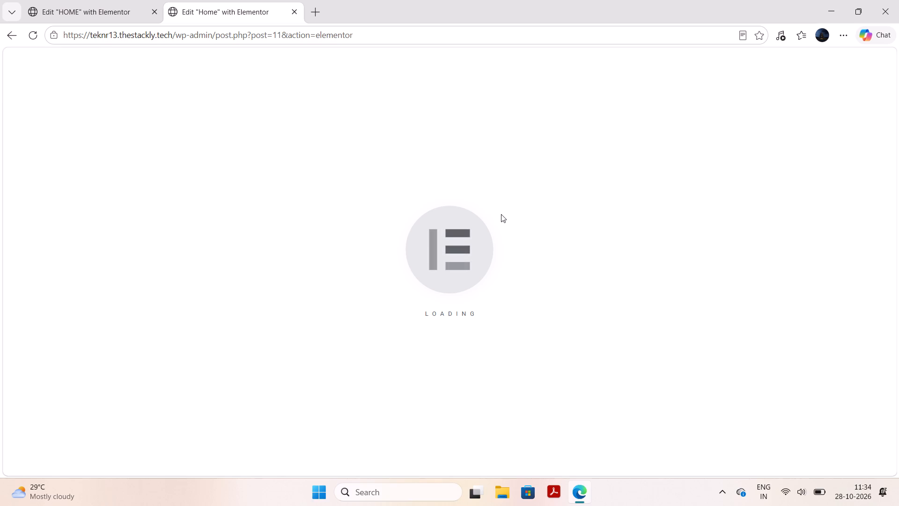
pyautogui.click(501, 214)
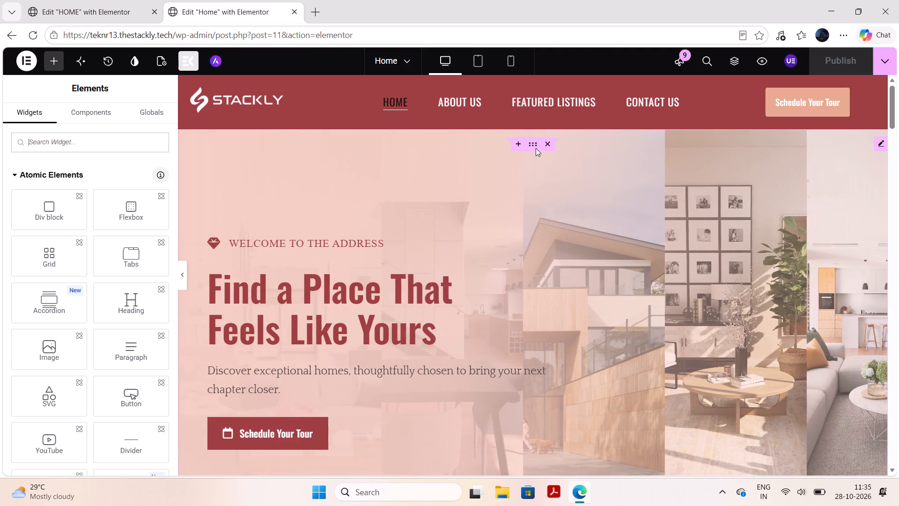
# Copy the container of the "Find a Place That Feels Like Yours" hero section from the teknr13 Home page's Structure overview.
pyautogui.click(533, 148)
pyautogui.click(533, 143)
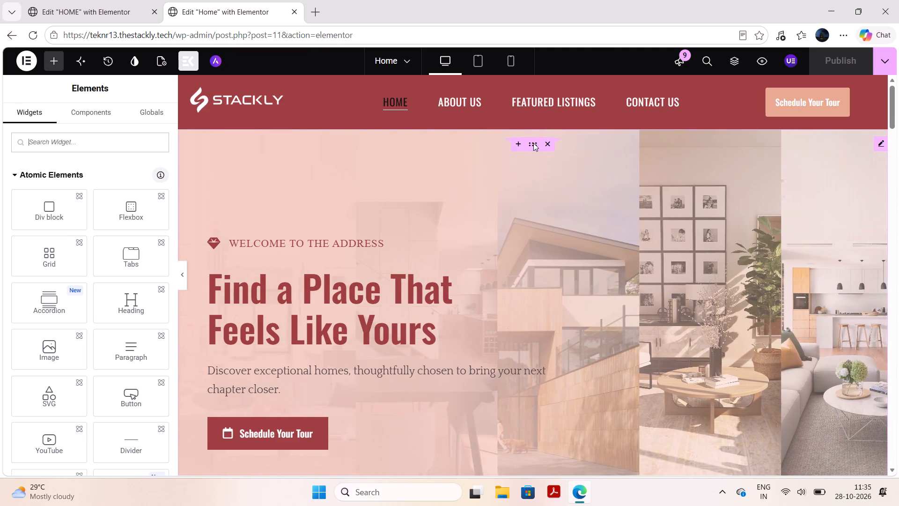
pyautogui.scroll(-5, 539, 253)
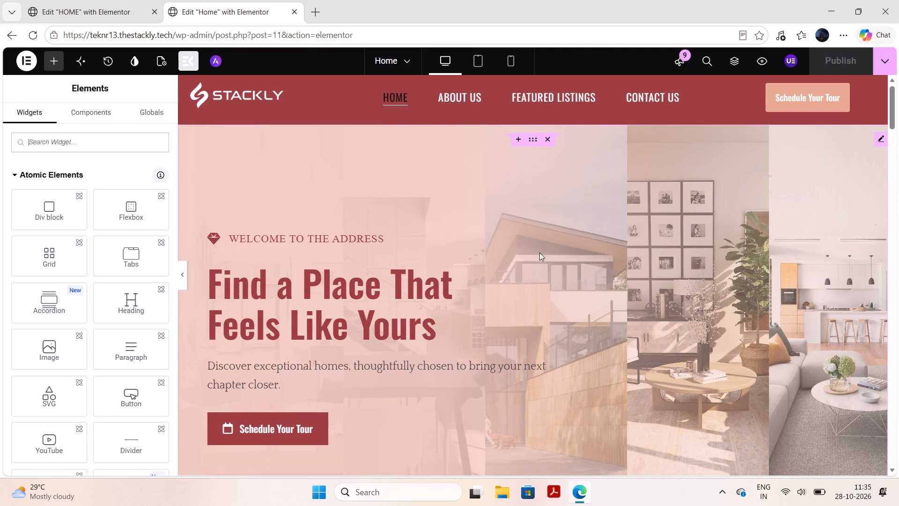
pyautogui.scroll(4, 539, 253)
pyautogui.scroll(2, 538, 156)
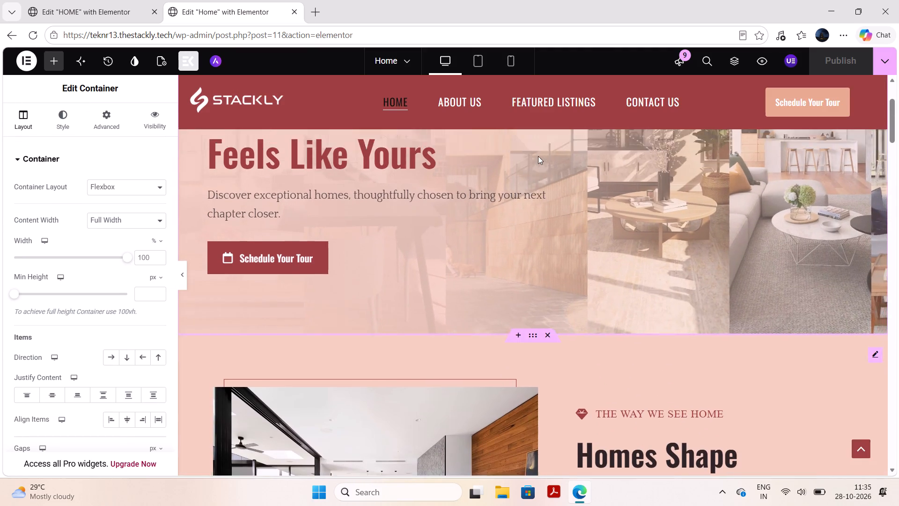
pyautogui.scroll(1, 538, 156)
pyautogui.scroll(-2, 530, 170)
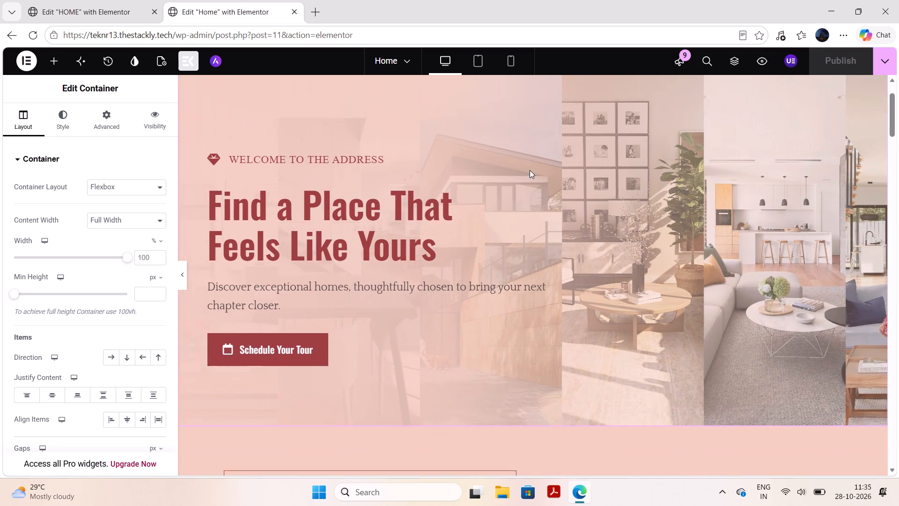
pyautogui.scroll(2, 530, 170)
pyautogui.click(534, 130)
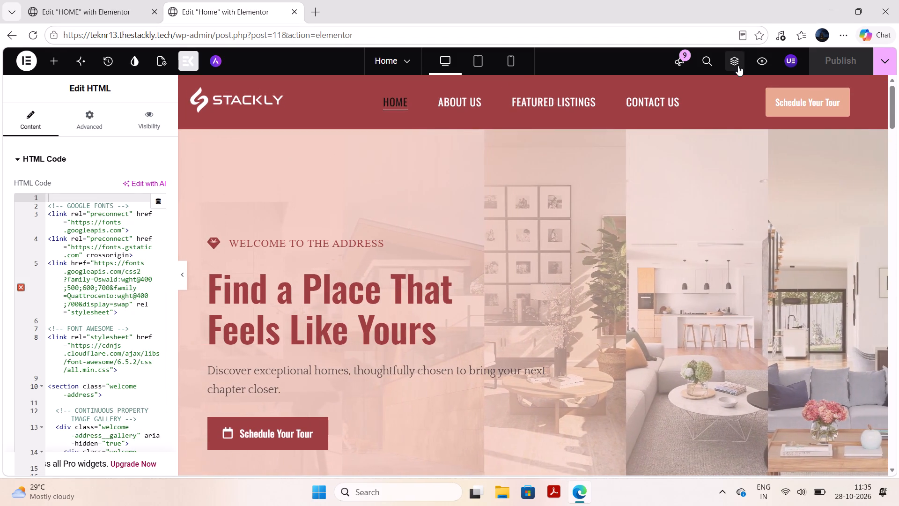
pyautogui.click(738, 66)
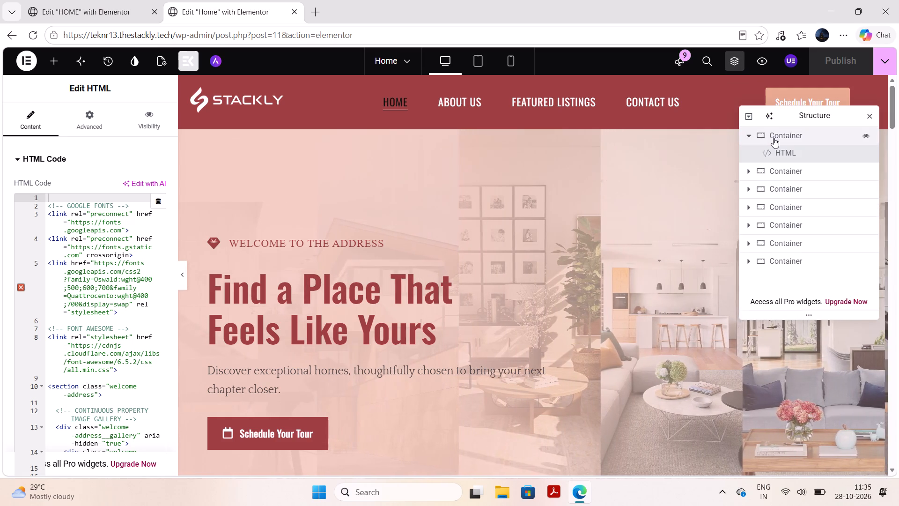
pyautogui.rightClick(774, 138)
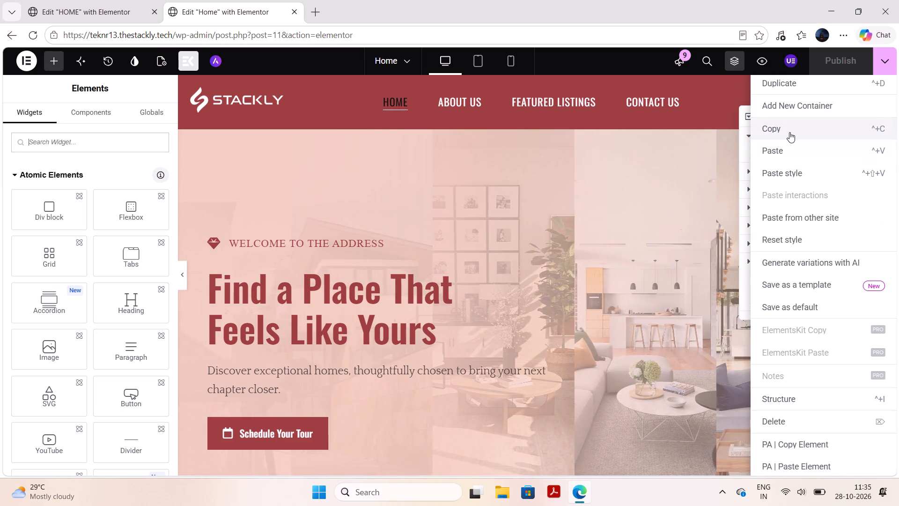
pyautogui.click(789, 132)
# Paste the copied hero container from the other site into the empty area of the teknr1 HOME page.
pyautogui.click(103, 0)
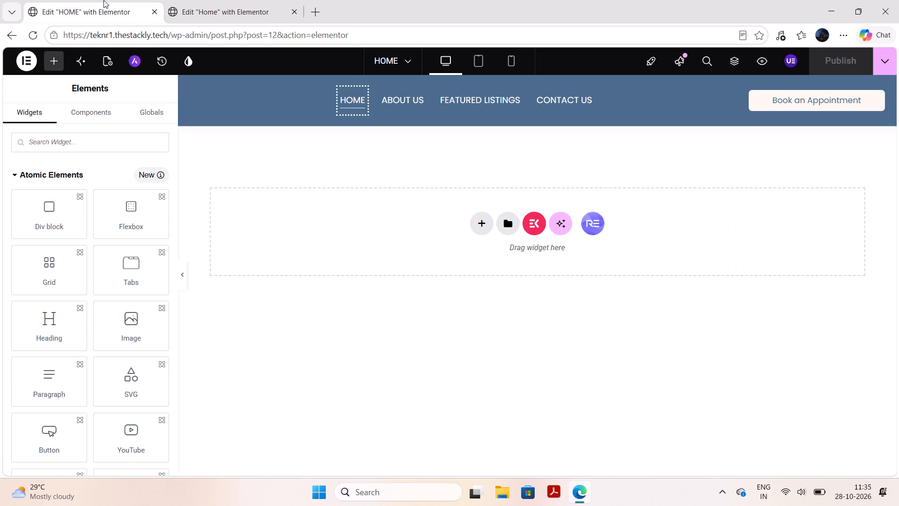
pyautogui.rightClick(275, 227)
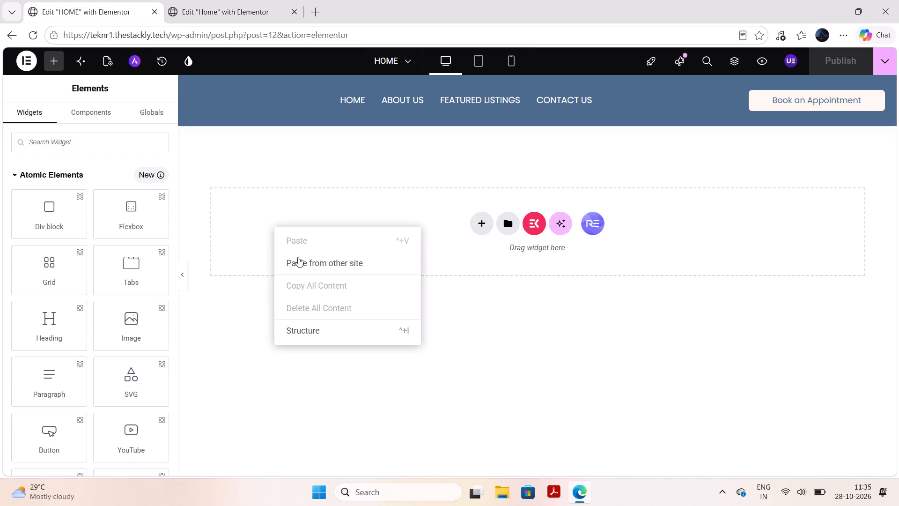
pyautogui.click(304, 264)
pyautogui.hotkey('ctrl', 'v')
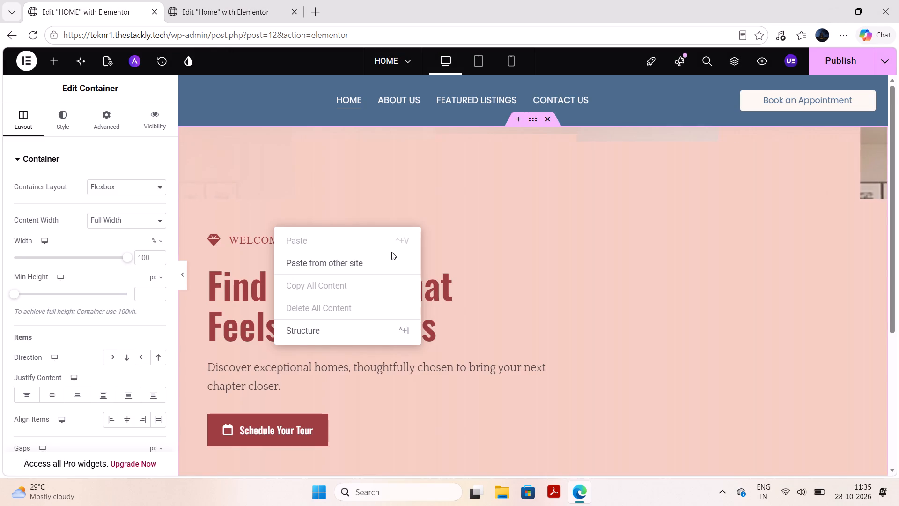
pyautogui.click(360, 172)
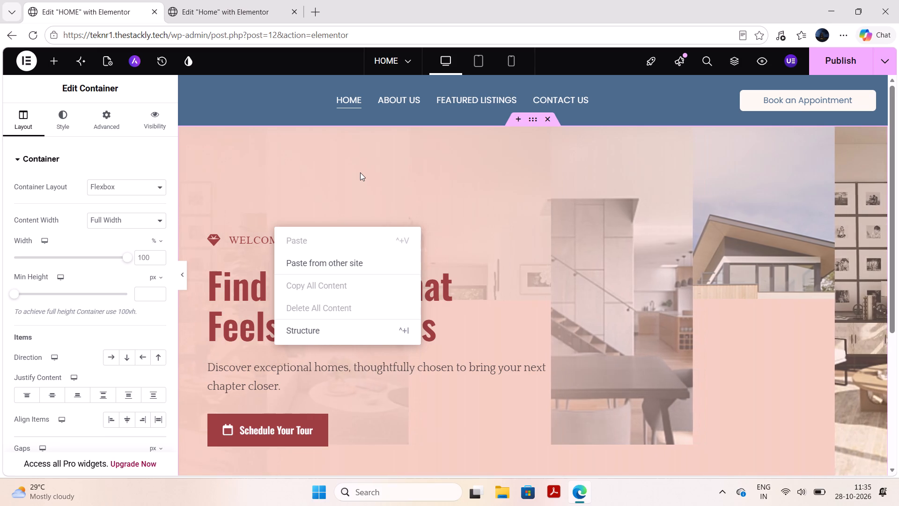
pyautogui.click(327, 181)
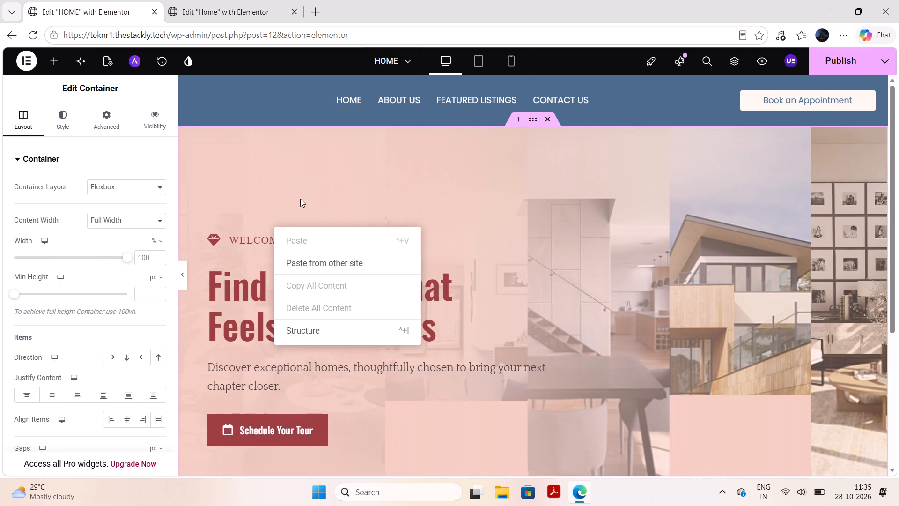
# Delete all of the HTML code in the pasted hero section's HTML widget on the teknr1 HOME page.
pyautogui.click(135, 246)
pyautogui.hotkey('ctrl', 'a')
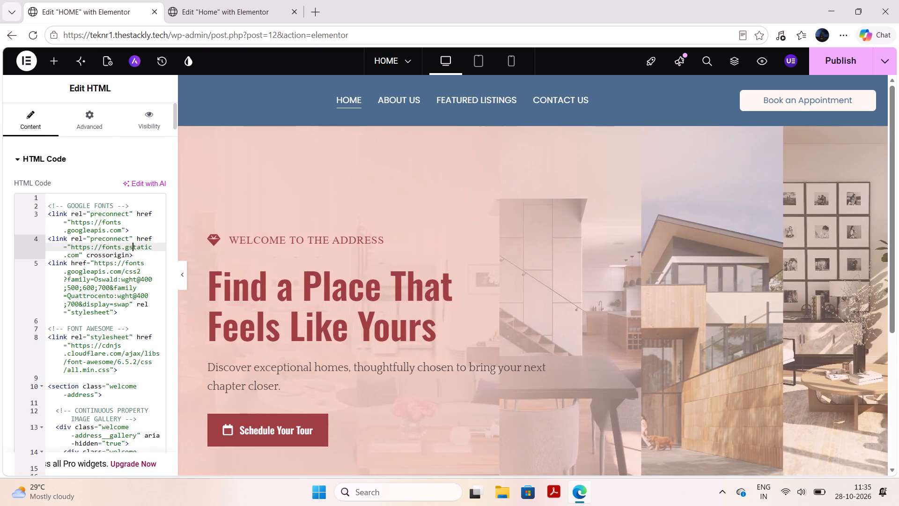
pyautogui.press('BackSpace')
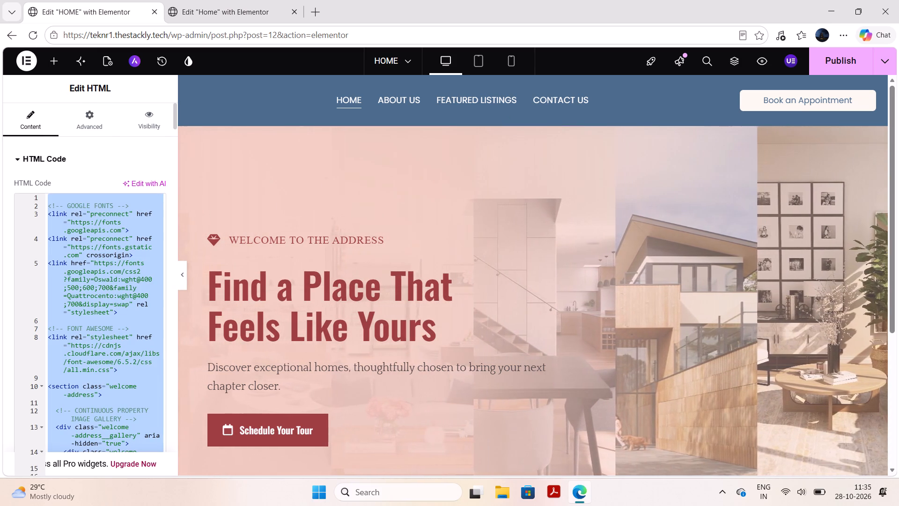
# Copy the second container, the "Homes Shape Brighter Tomorrows" section, from the teknr13 Home page's Structure overview.
pyautogui.click(262, 0)
pyautogui.scroll(-2, 449, 348)
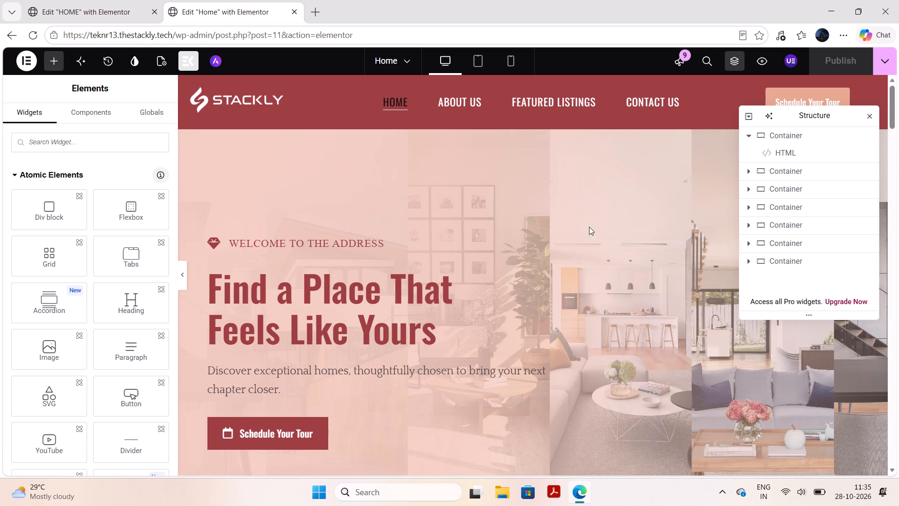
pyautogui.click(766, 167)
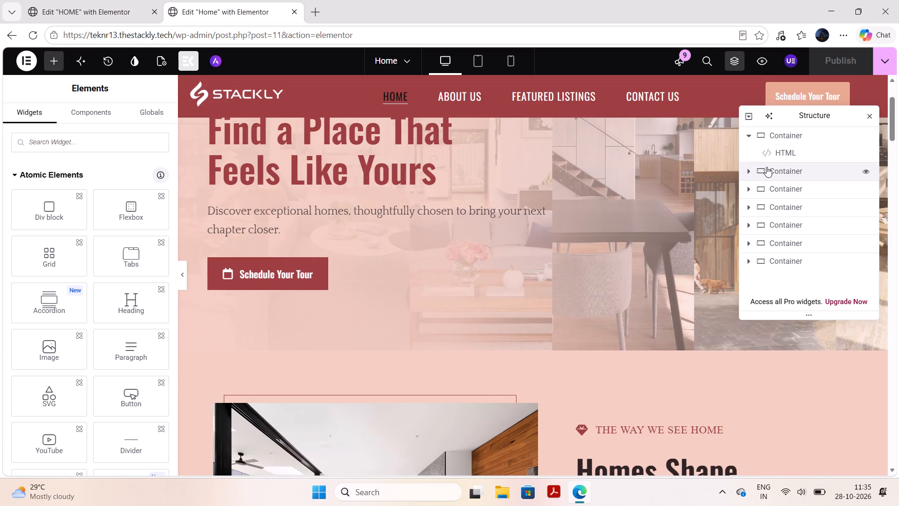
pyautogui.rightClick(766, 167)
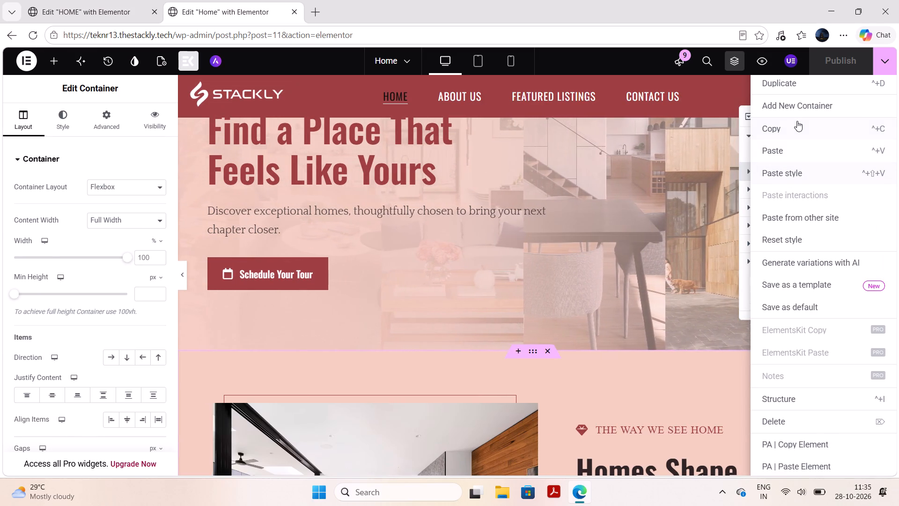
pyautogui.click(797, 121)
# Paste the copied container from the other site six times below the hero section on the teknr1 HOME page.
pyautogui.click(88, 0)
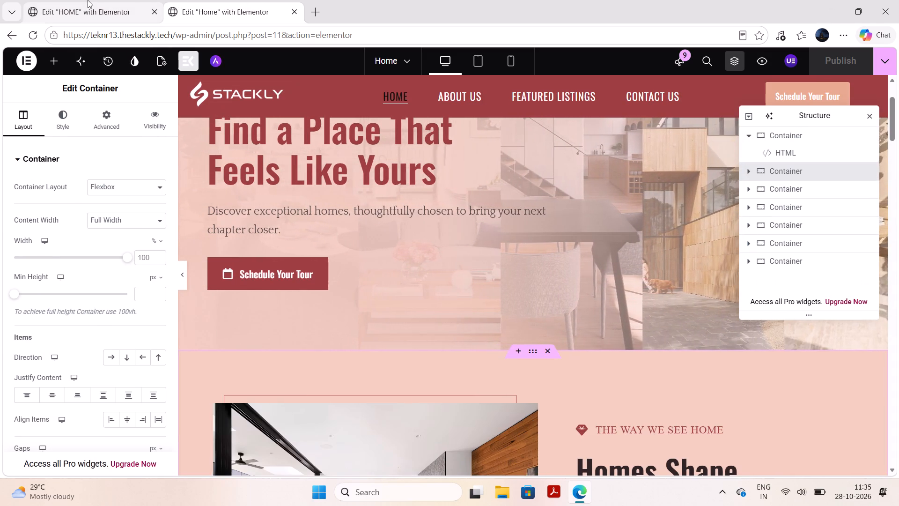
pyautogui.rightClick(327, 231)
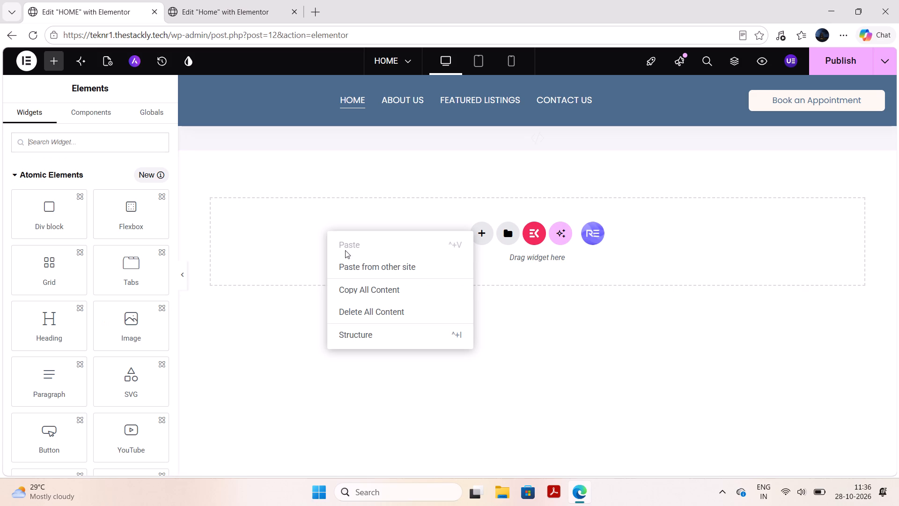
pyautogui.click(357, 268)
pyautogui.hotkey('ctrl', 'v')
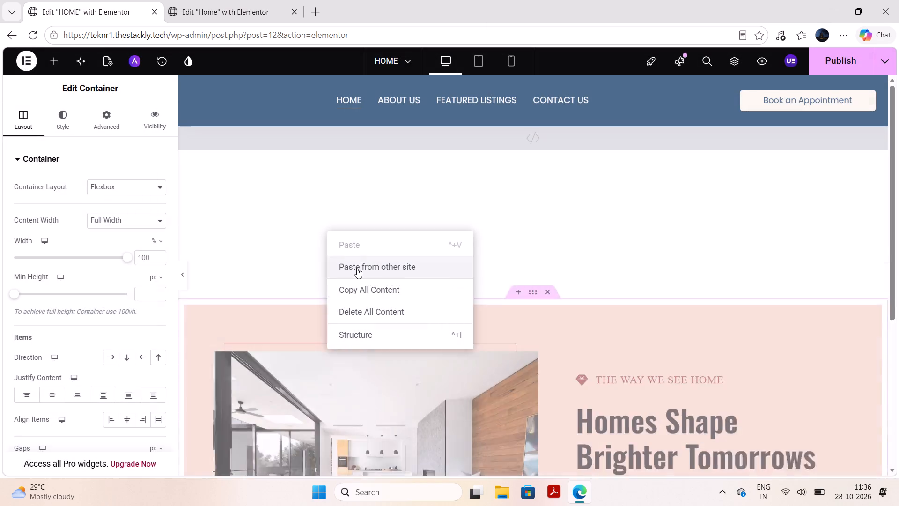
pyautogui.click(357, 268)
pyautogui.hotkey('ctrl', 'v')
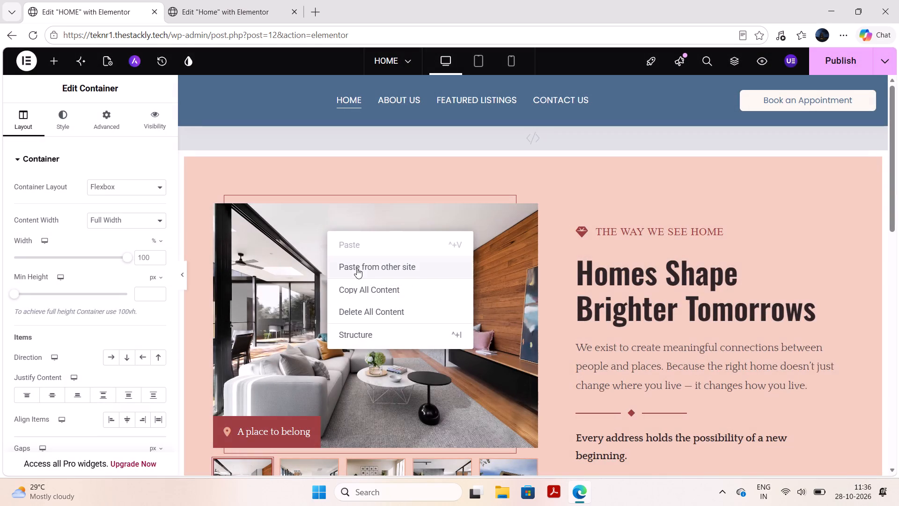
pyautogui.click(357, 268)
pyautogui.hotkey('ctrl', 'v')
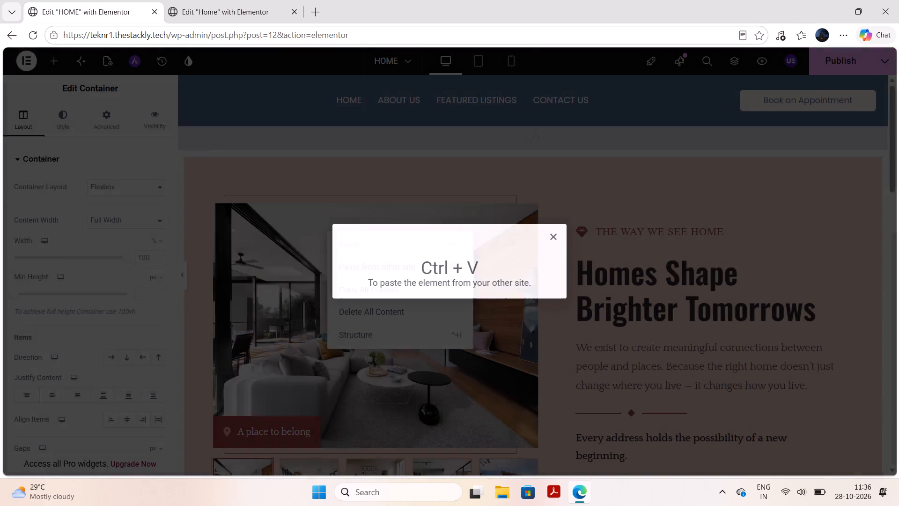
pyautogui.click(357, 268)
pyautogui.hotkey('ctrl', 'v')
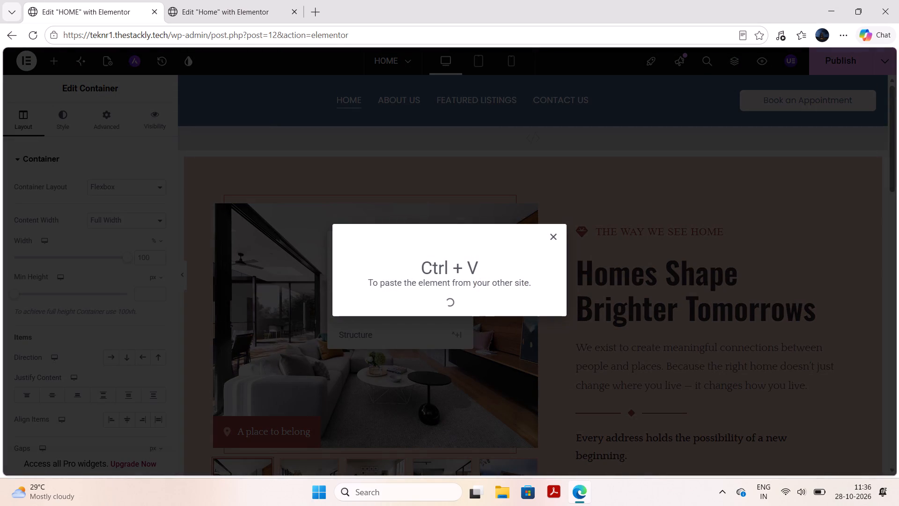
pyautogui.click(357, 268)
pyautogui.hotkey('ctrl', 'v')
pyautogui.scroll(-2, 357, 268)
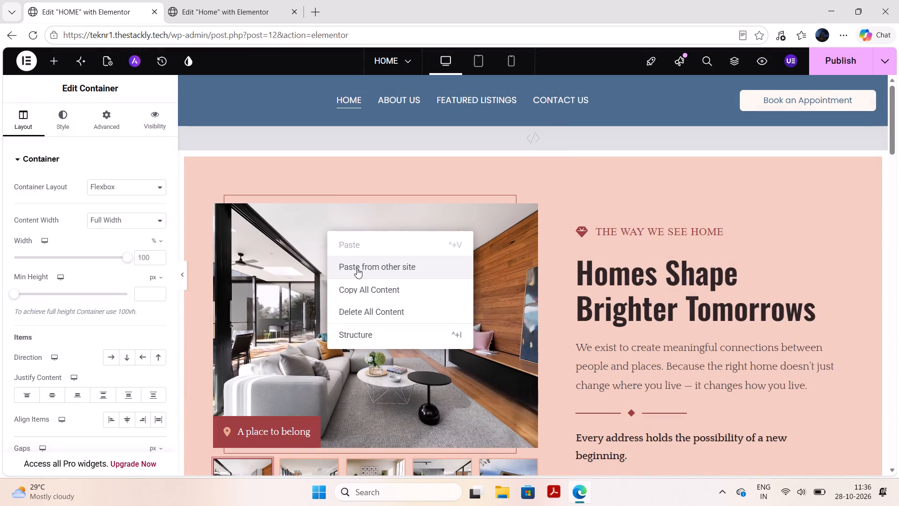
pyautogui.hotkey('ctrl', 'v')
pyautogui.click(346, 266)
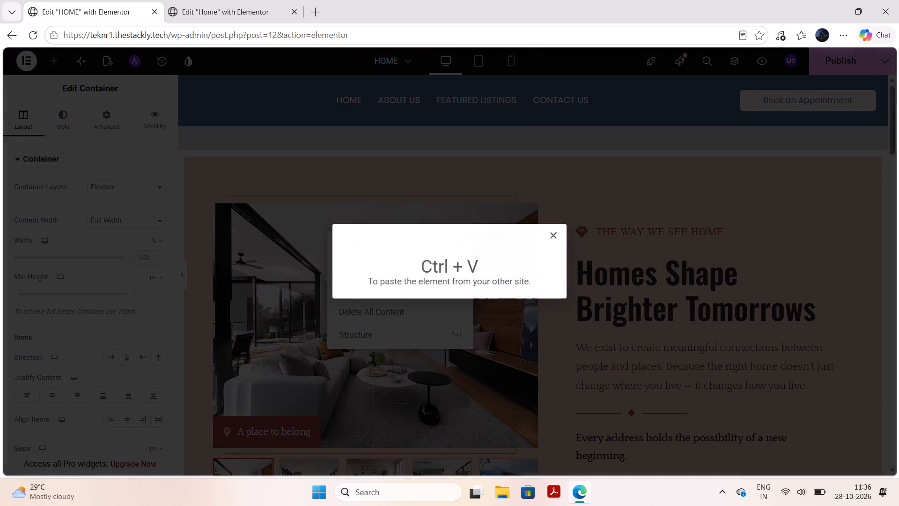
pyautogui.hotkey('ctrl', 'v')
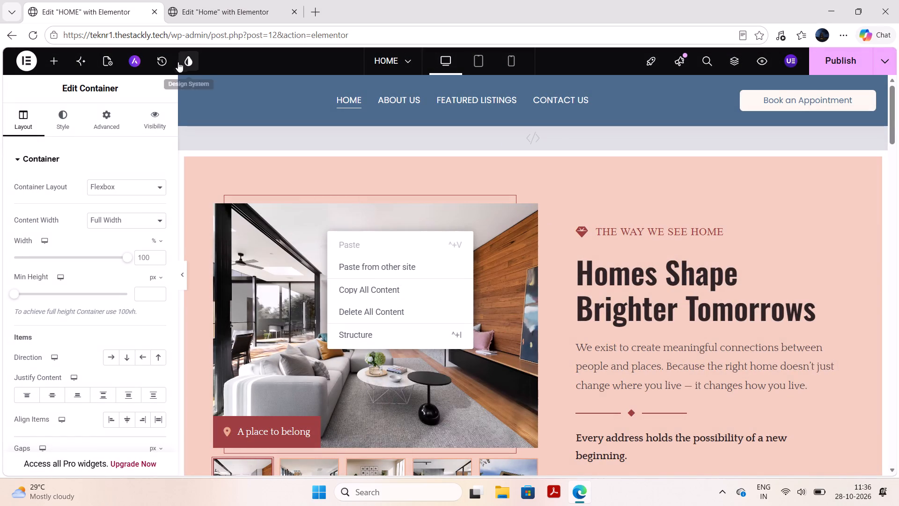
# Change the teknr1 page's title to Home in its page settings.
pyautogui.click(104, 58)
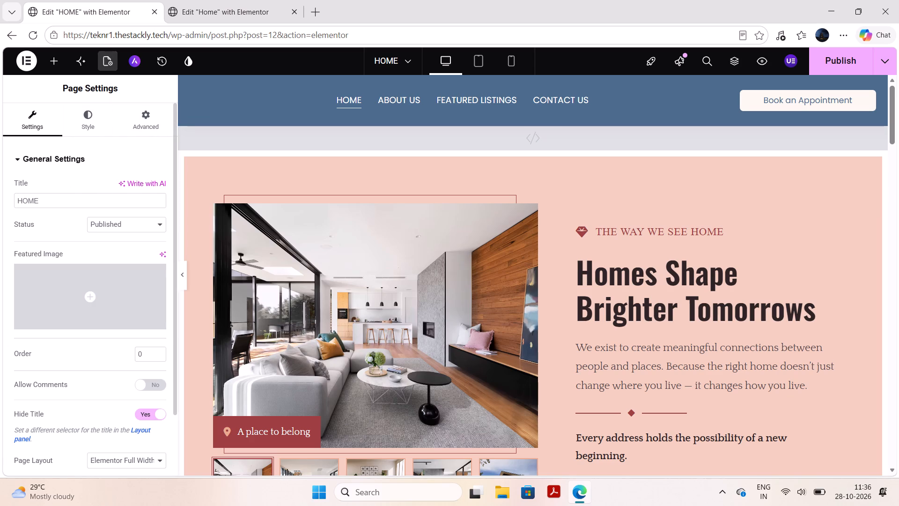
pyautogui.moveTo(58, 201); pyautogui.dragTo(23, 202)
pyautogui.write('ome')
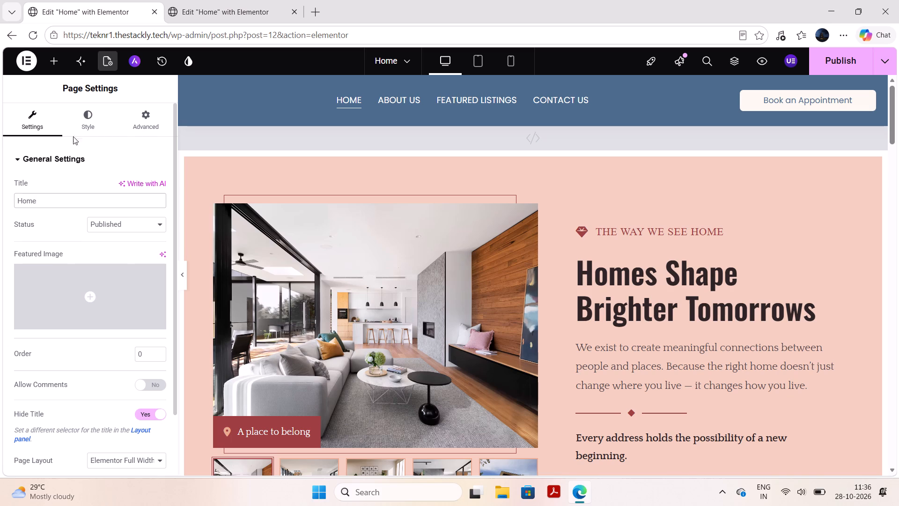
# Give the page body a gradient background with New Global ColorBG COLOR as first color and the second color cleared.
pyautogui.click(89, 121)
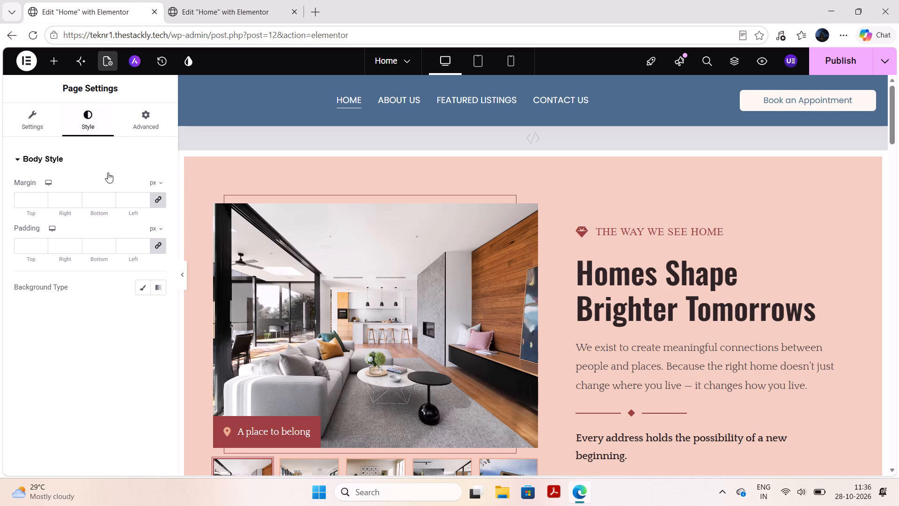
pyautogui.click(158, 289)
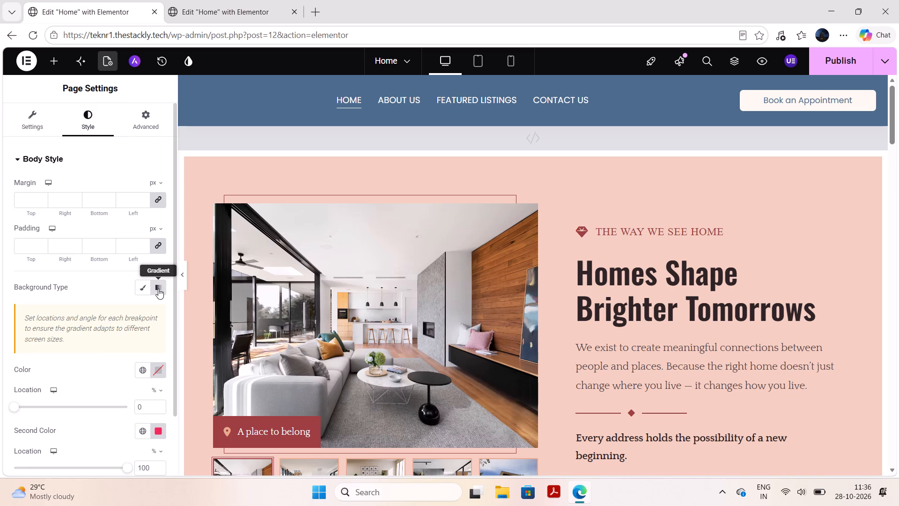
pyautogui.click(147, 378)
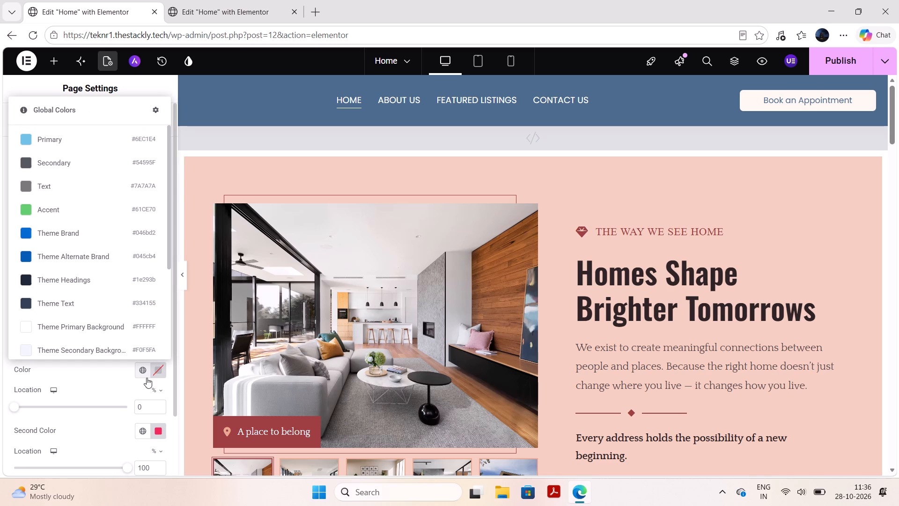
pyautogui.scroll(-4, 133, 326)
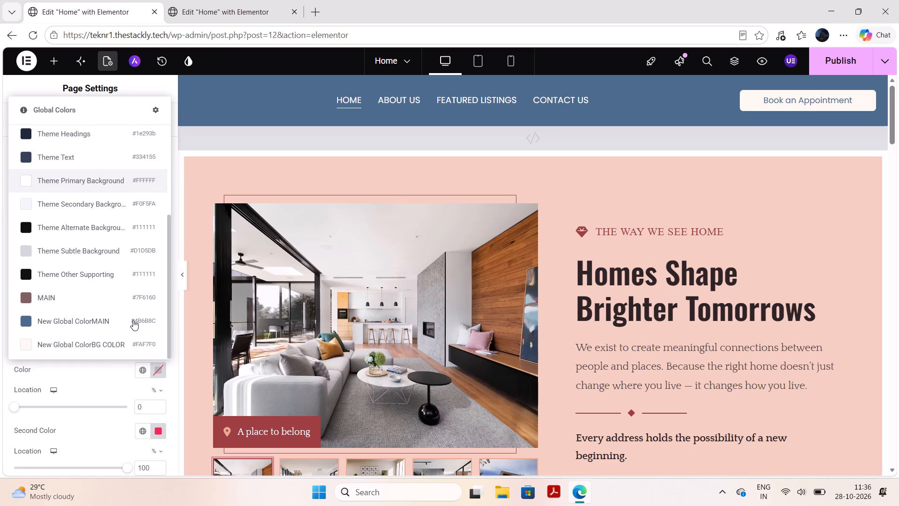
pyautogui.click(98, 345)
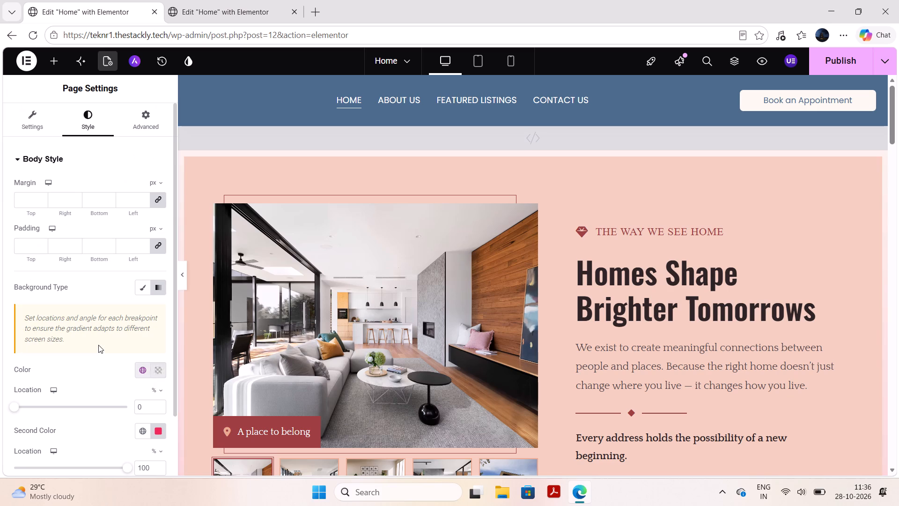
pyautogui.scroll(-4, 219, 329)
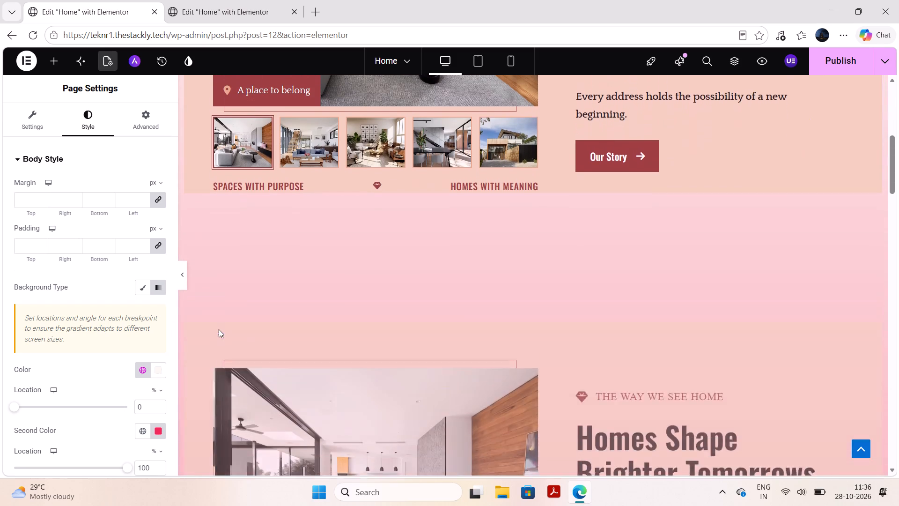
pyautogui.scroll(-2, 219, 329)
pyautogui.click(158, 433)
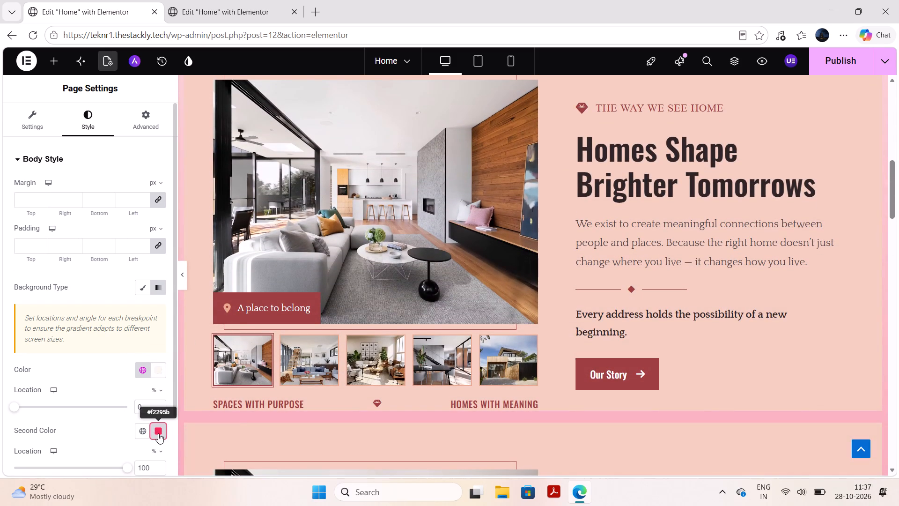
pyautogui.click(174, 260)
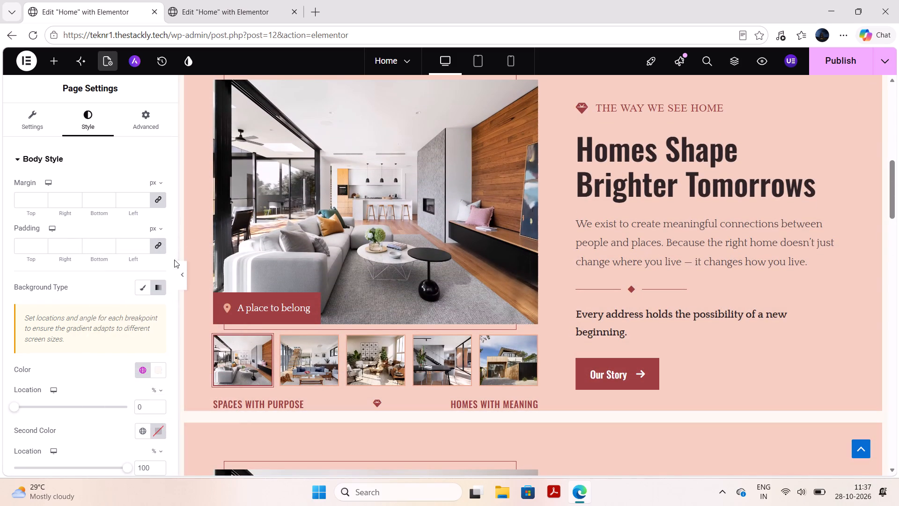
# Delete all HTML code from the last three pasted "Homes Shape Brighter Tomorrows" sections, working upward from the page bottom.
pyautogui.scroll(-6, 291, 281)
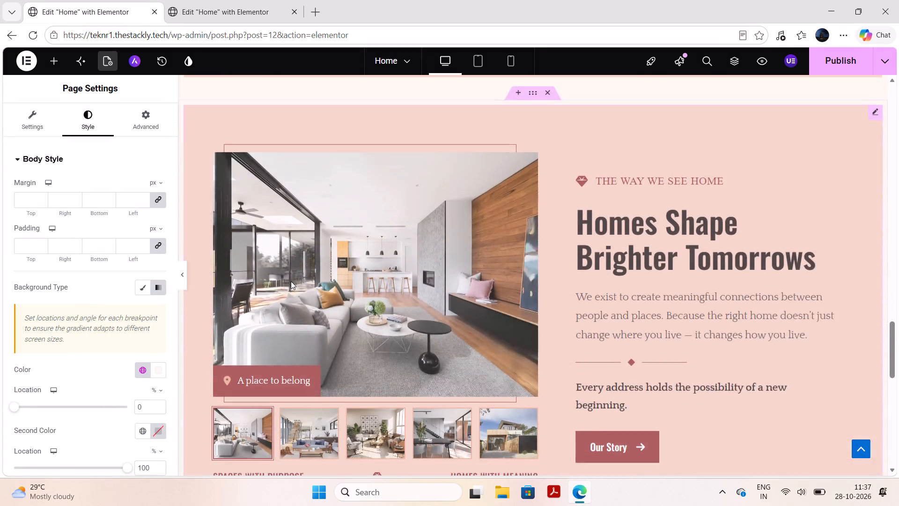
pyautogui.scroll(-3, 291, 281)
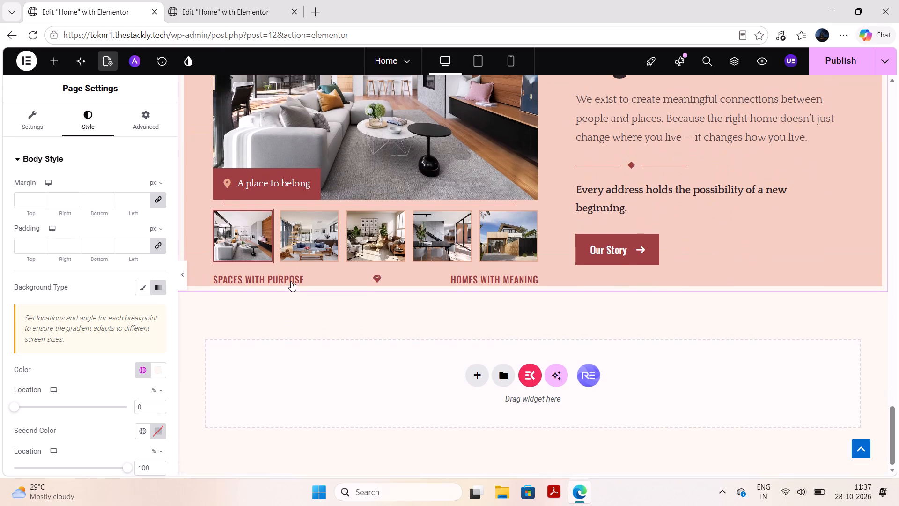
pyautogui.scroll(1, 291, 281)
pyautogui.click(305, 248)
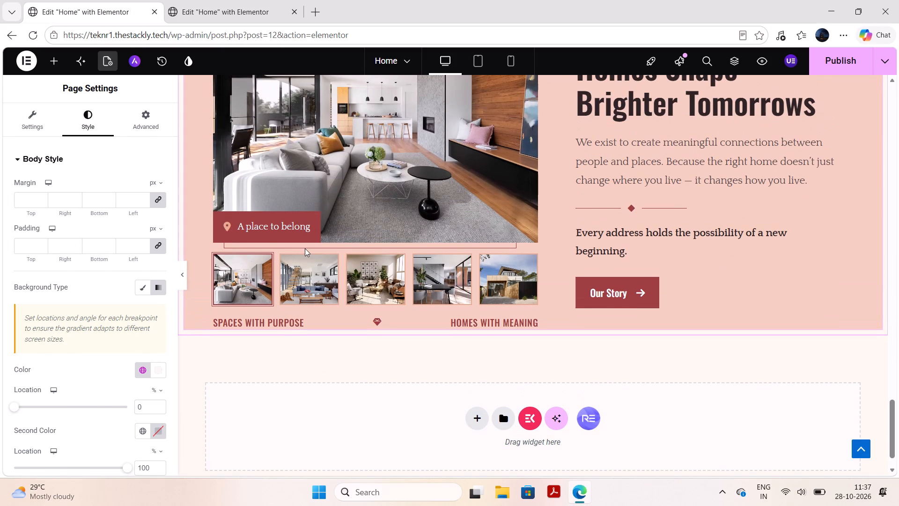
pyautogui.click(113, 261)
pyautogui.hotkey('ctrl', 'a')
pyautogui.press('BackSpace')
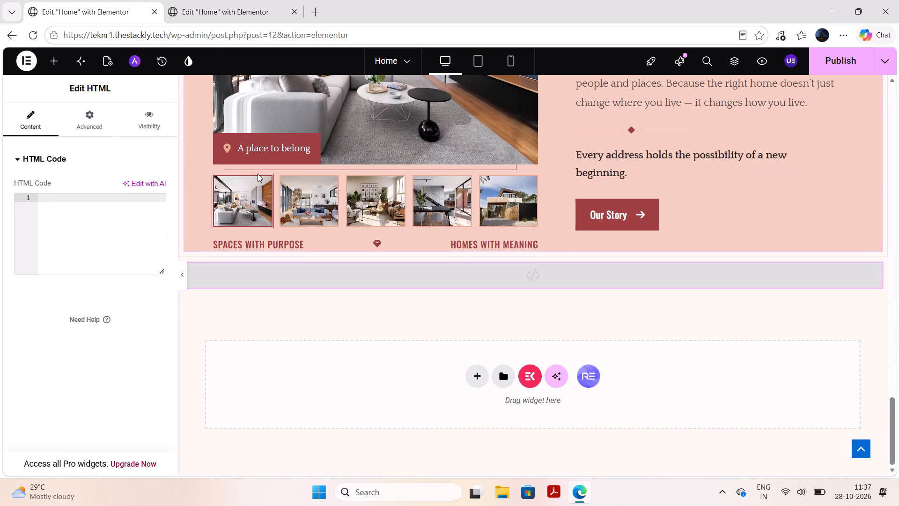
pyautogui.click(258, 174)
pyautogui.click(106, 231)
pyautogui.hotkey('ctrl', 'a')
pyautogui.press('BackSpace')
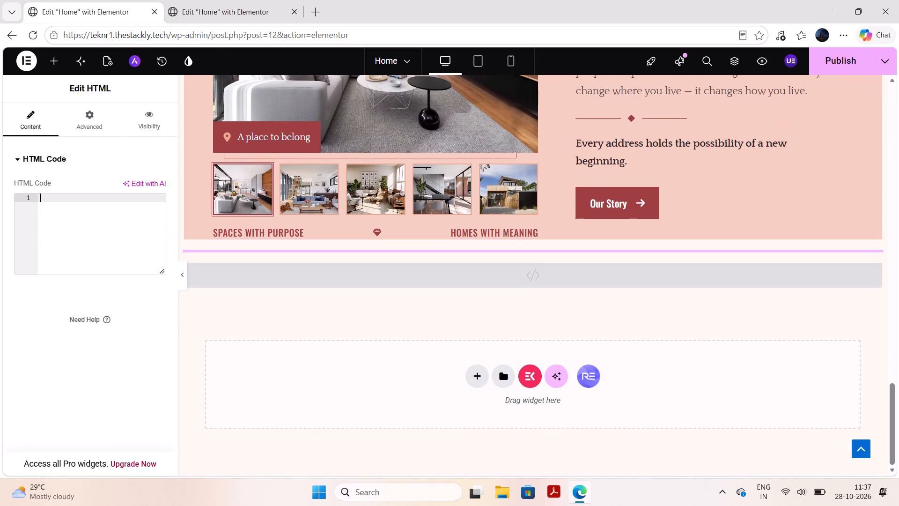
pyautogui.click(262, 162)
pyautogui.click(140, 223)
pyautogui.hotkey('ctrl', 'a')
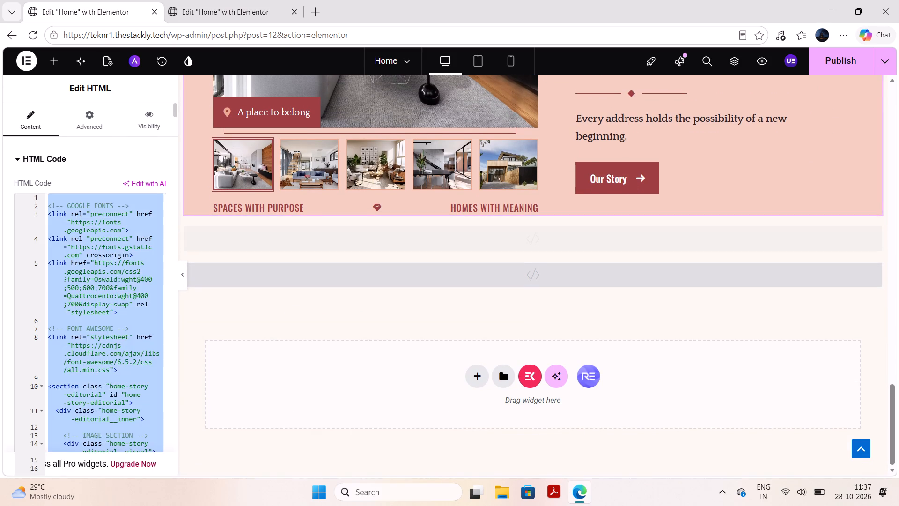
pyautogui.press('BackSpace')
# Delete all HTML code from the remaining three "Homes Shape Brighter Tomorrows" sections above them.
pyautogui.click(271, 149)
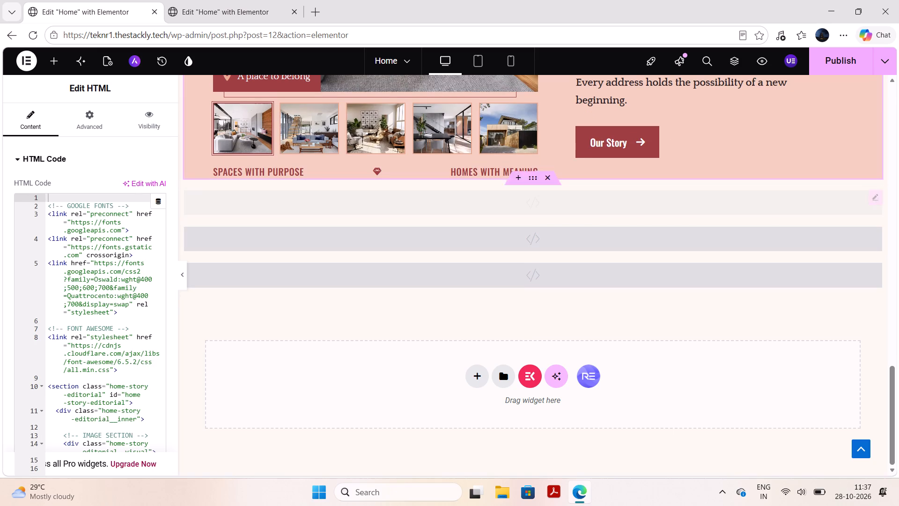
pyautogui.keyDown('ctrl'); pyautogui.click(102, 253); pyautogui.keyUp('ctrl')
pyautogui.hotkey('ctrl', 'a')
pyautogui.press('BackSpace')
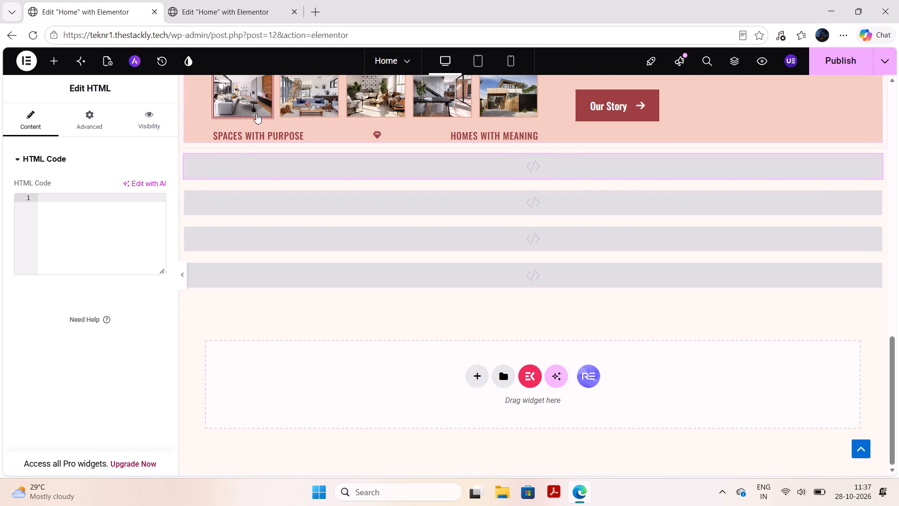
pyautogui.click(256, 113)
pyautogui.click(121, 238)
pyautogui.hotkey('ctrl', 'a')
pyautogui.press('BackSpace')
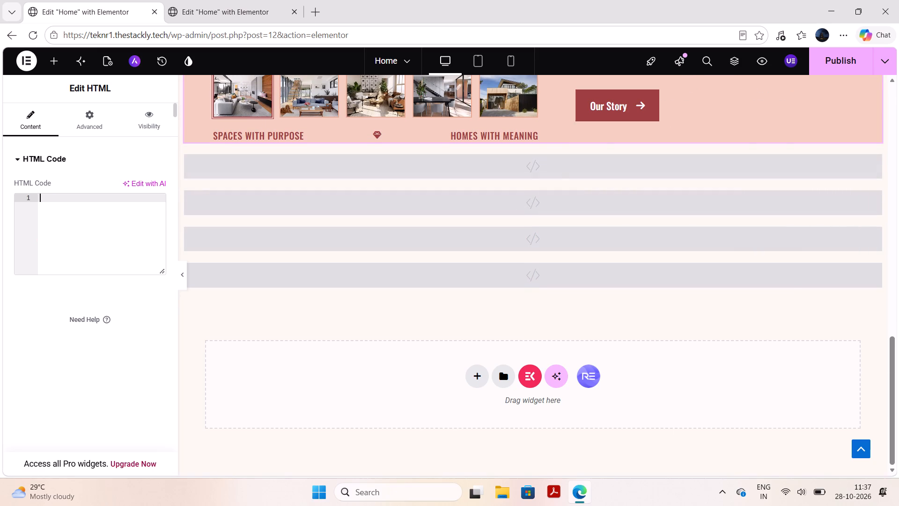
pyautogui.scroll(3, 304, 181)
pyautogui.doubleClick(304, 181)
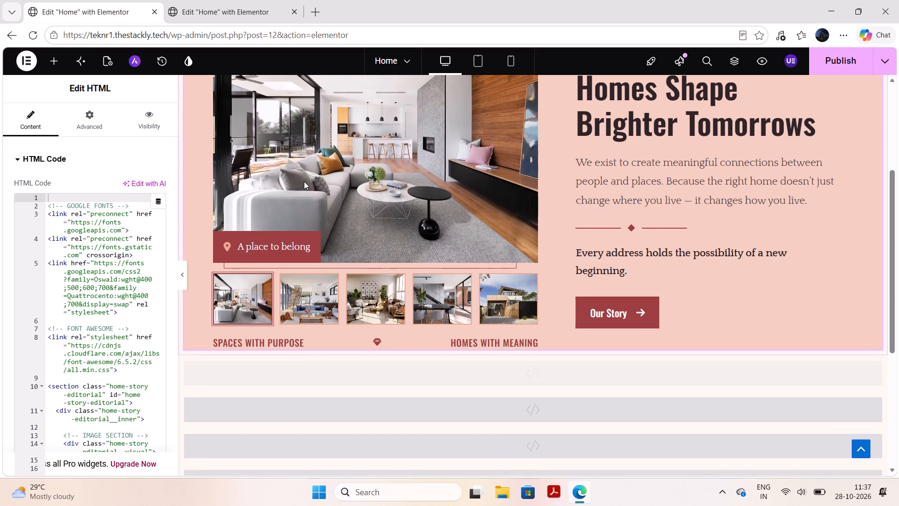
pyautogui.click(115, 277)
pyautogui.hotkey('ctrl', 'a')
pyautogui.press('BackSpace')
# Publish the teknr1 Home page with its emptied HTML sections.
pyautogui.scroll(2, 318, 182)
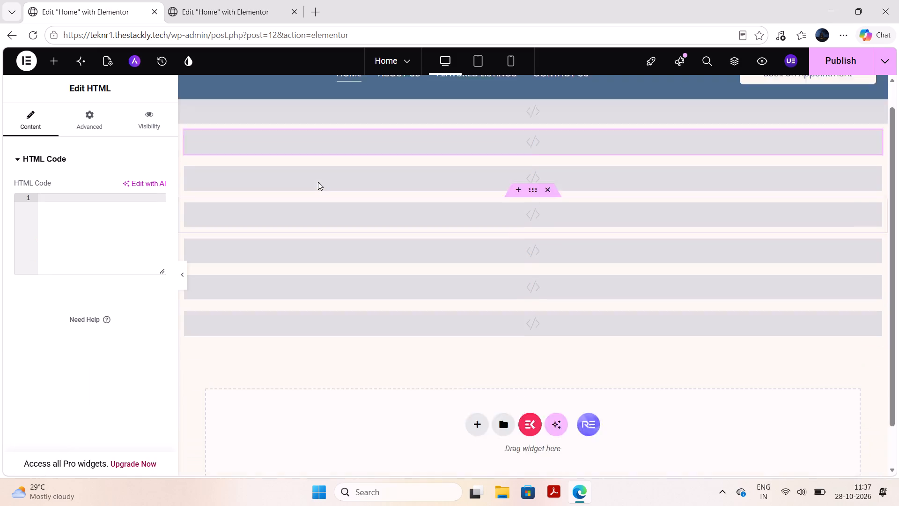
pyautogui.scroll(1, 318, 182)
pyautogui.click(343, 142)
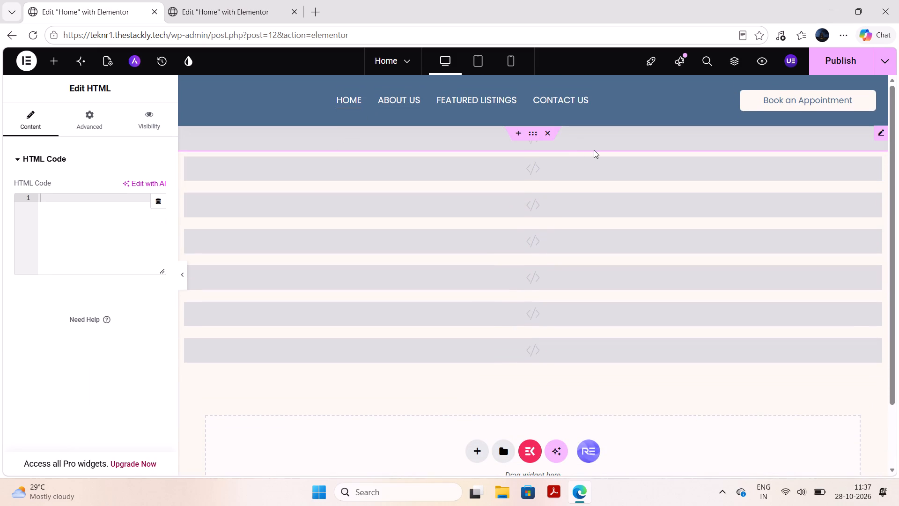
pyautogui.click(833, 67)
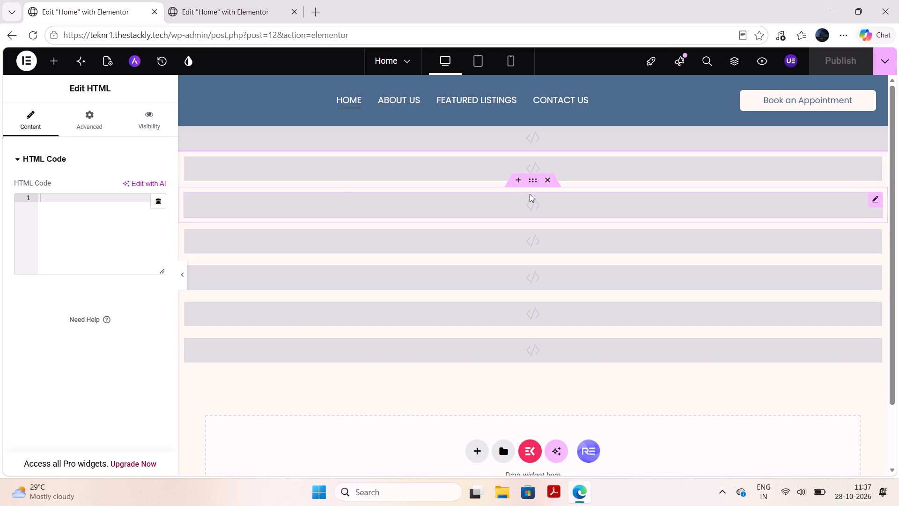
# Open the teknr1 ABOUT US page for editing from the list of recent pages.
pyautogui.click(405, 61)
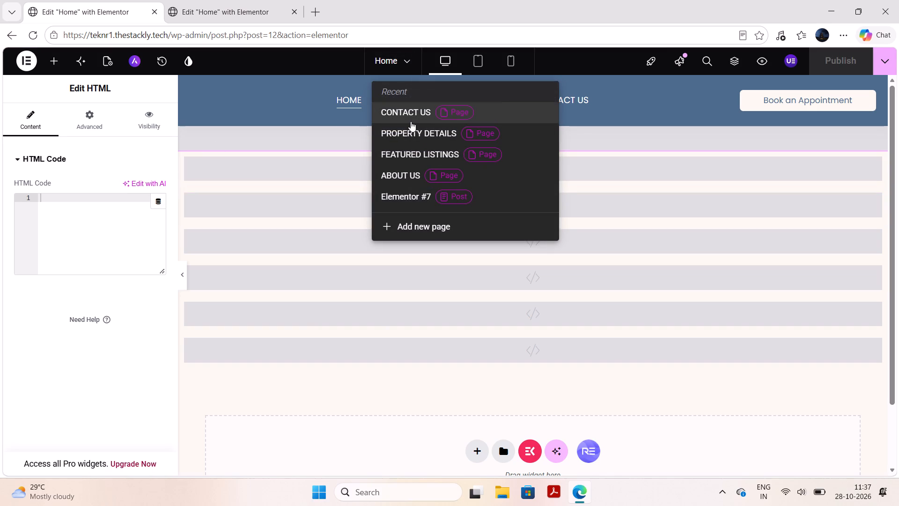
pyautogui.click(401, 174)
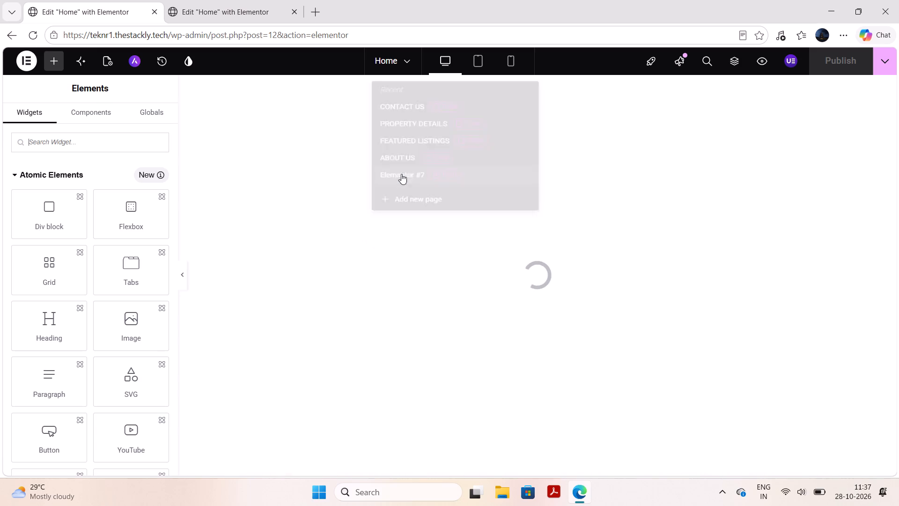
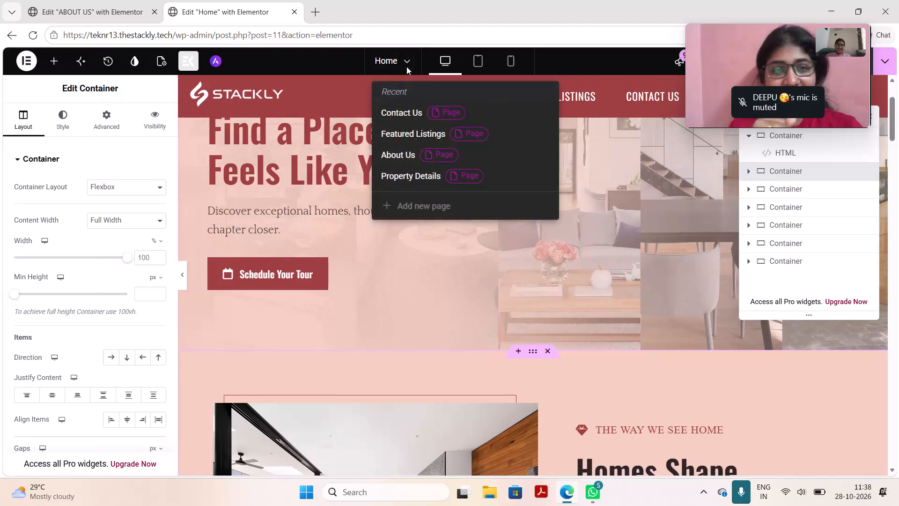
# Close the teknr13 Home editor and return to the teknr1 ABOUT US page.
pyautogui.click(398, 156)
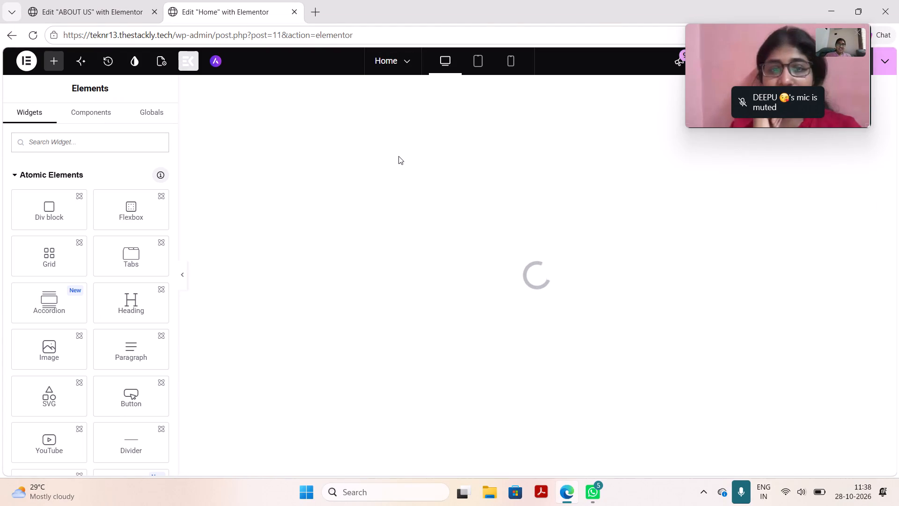
pyautogui.click(295, 12)
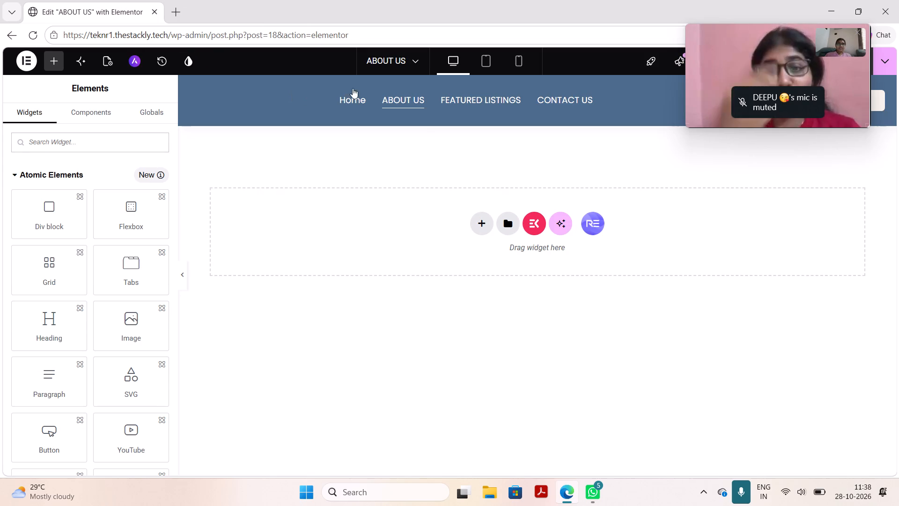
# Open the teknr1 Home page for editing and copy its second container, which holds an empty HTML widget.
pyautogui.click(400, 62)
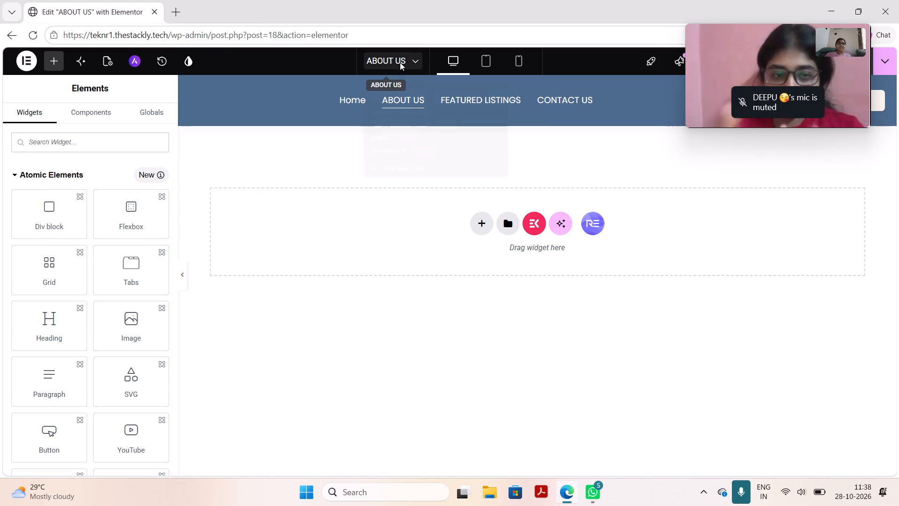
pyautogui.click(392, 168)
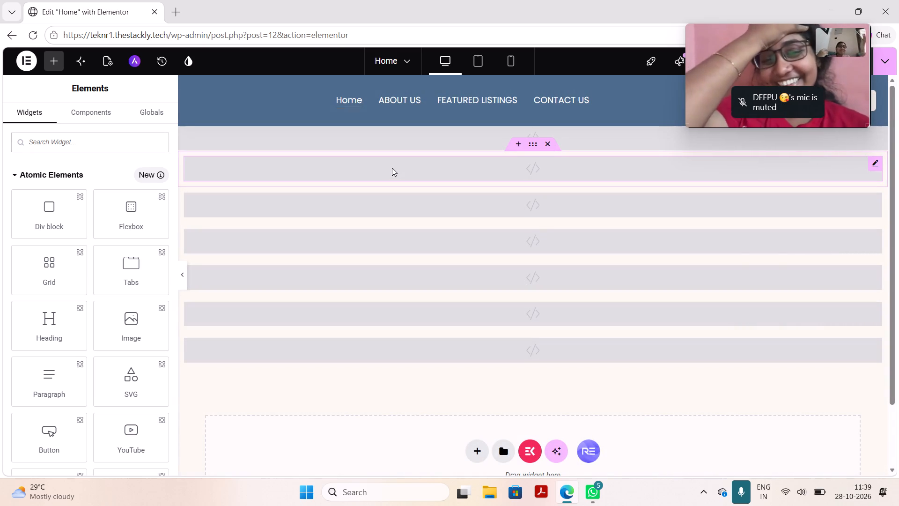
pyautogui.click(366, 148)
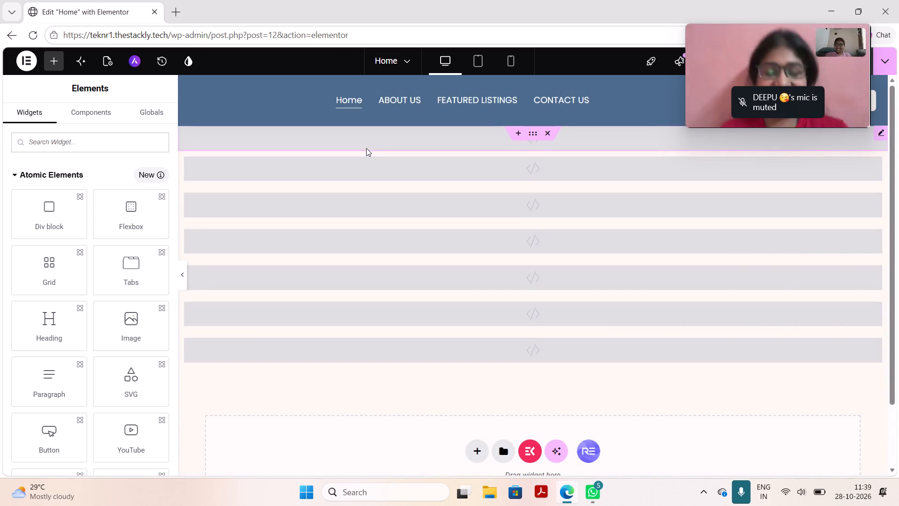
pyautogui.click(346, 165)
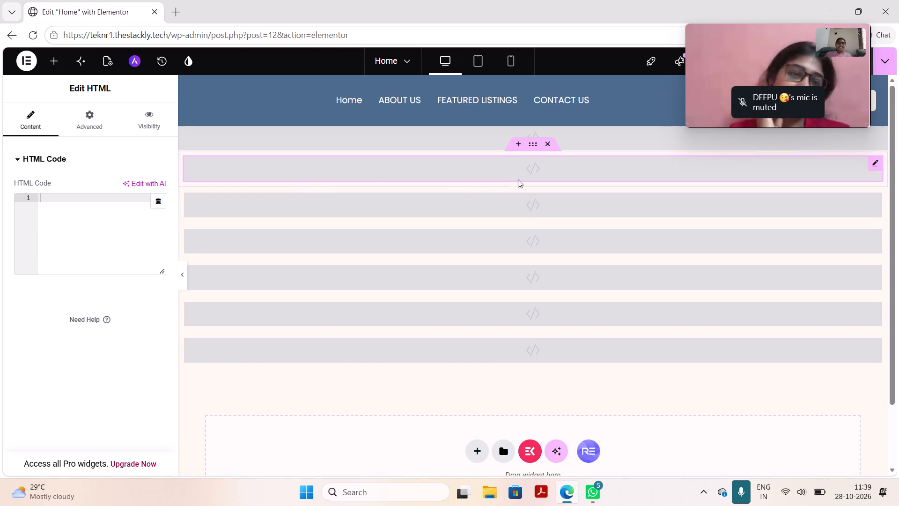
pyautogui.click(533, 147)
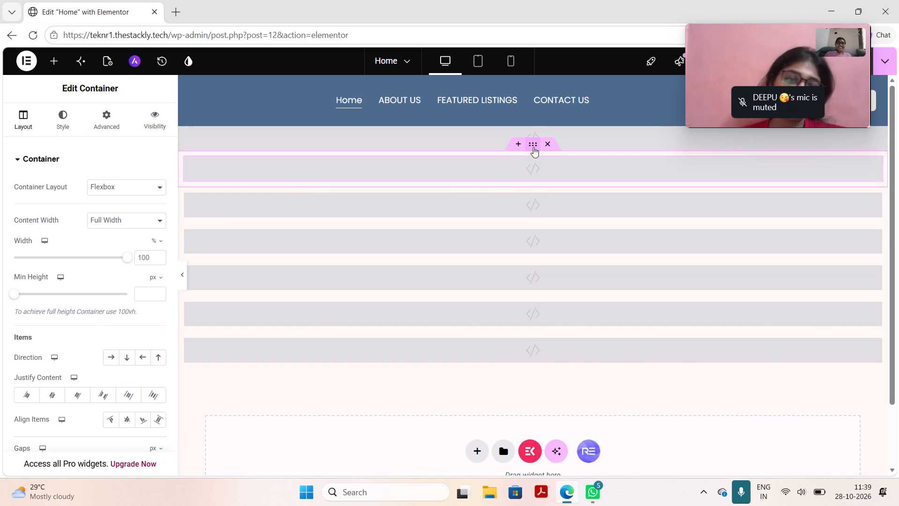
pyautogui.rightClick(533, 147)
pyautogui.click(559, 213)
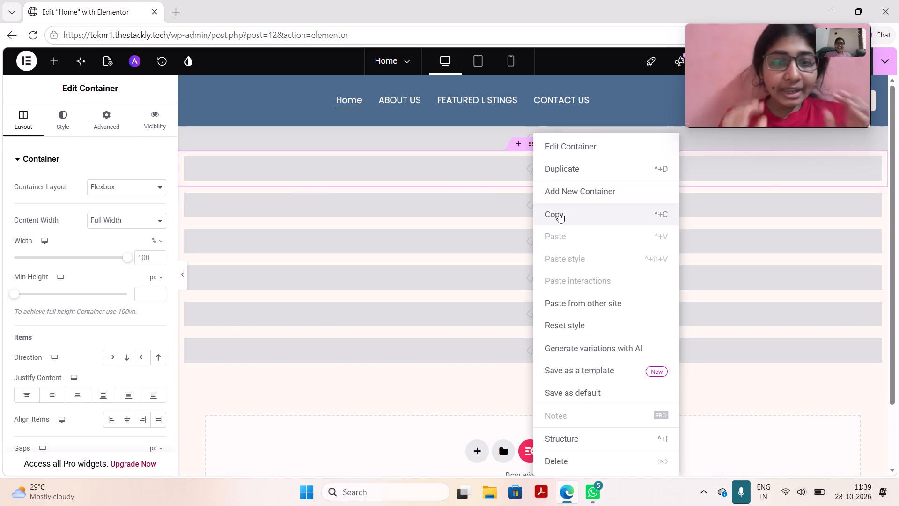
# Switch back to editing the teknr1 ABOUT US page from the list of recent pages.
pyautogui.click(390, 60)
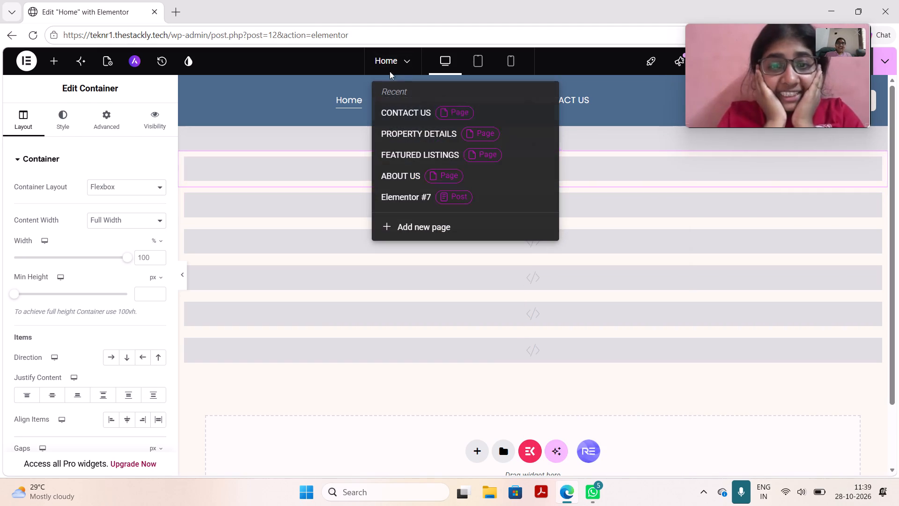
pyautogui.click(398, 169)
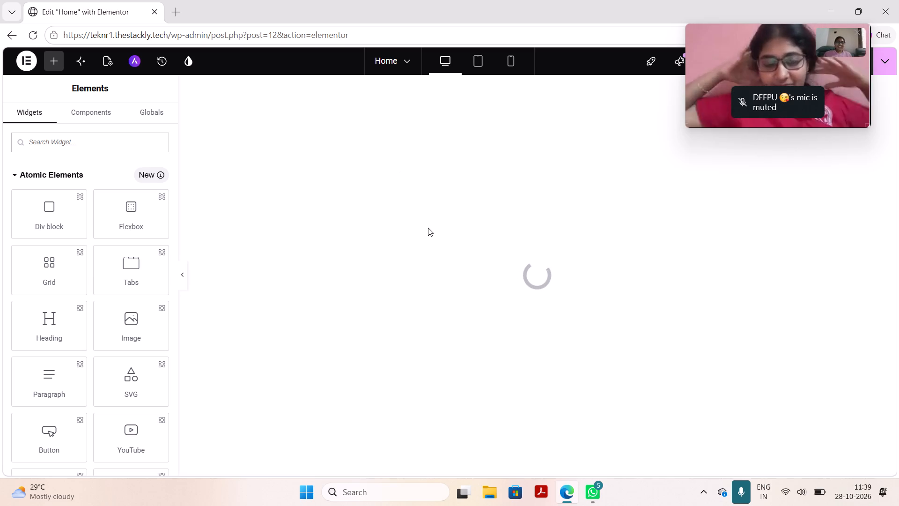
pyautogui.click(403, 68)
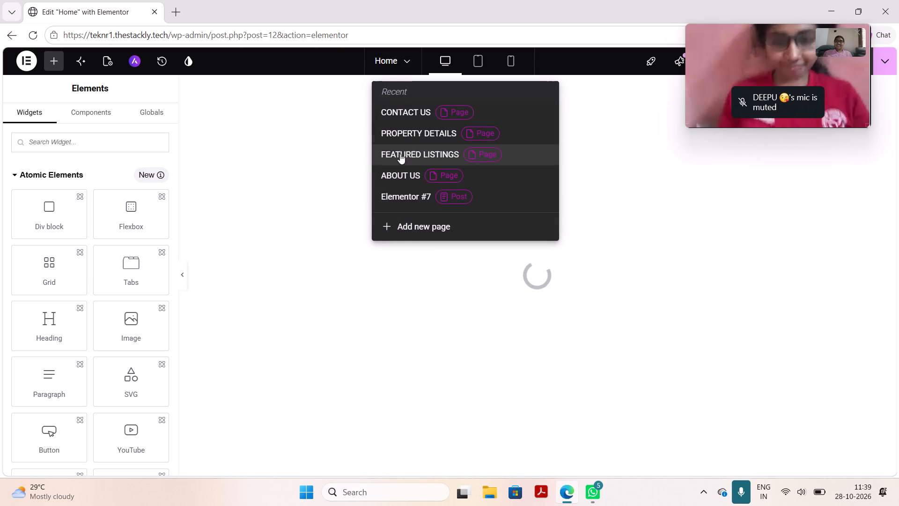
pyautogui.click(399, 174)
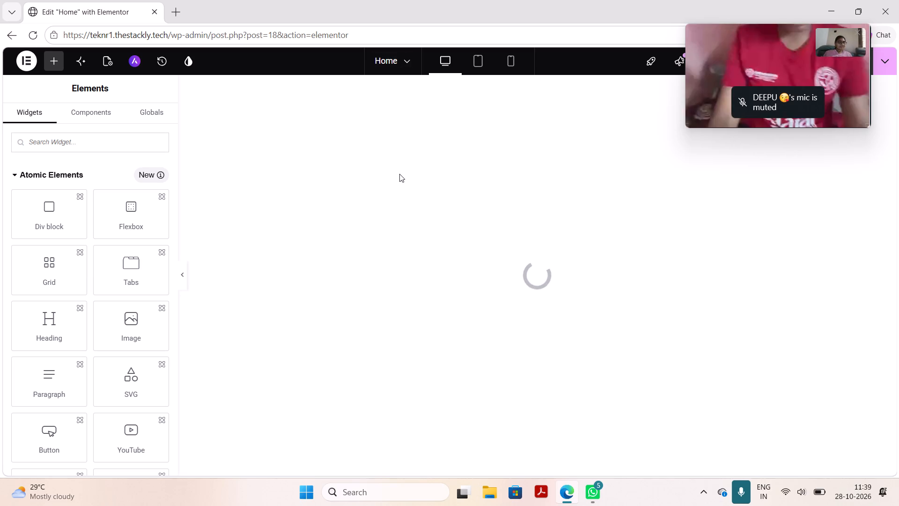
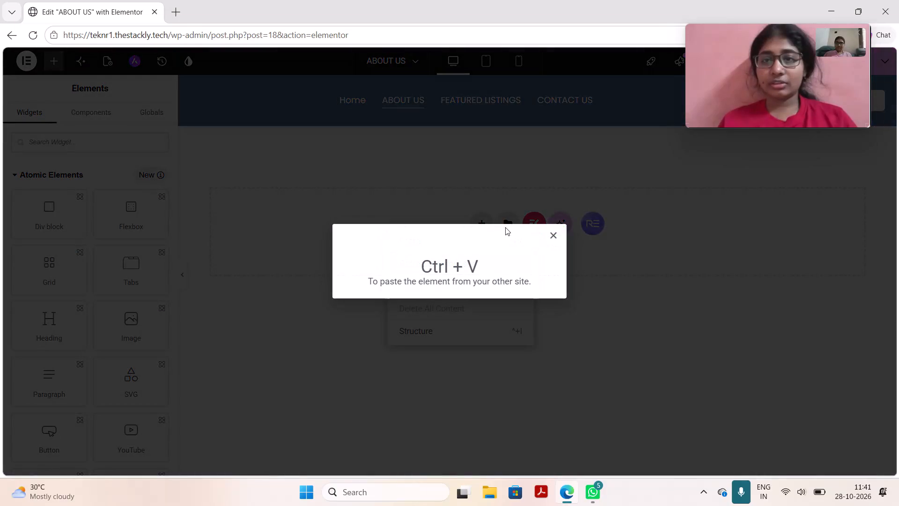
# Dismiss the cross-site paste prompt and paste the copied HTML container into the ABOUT US page.
pyautogui.click(550, 232)
pyautogui.click(463, 239)
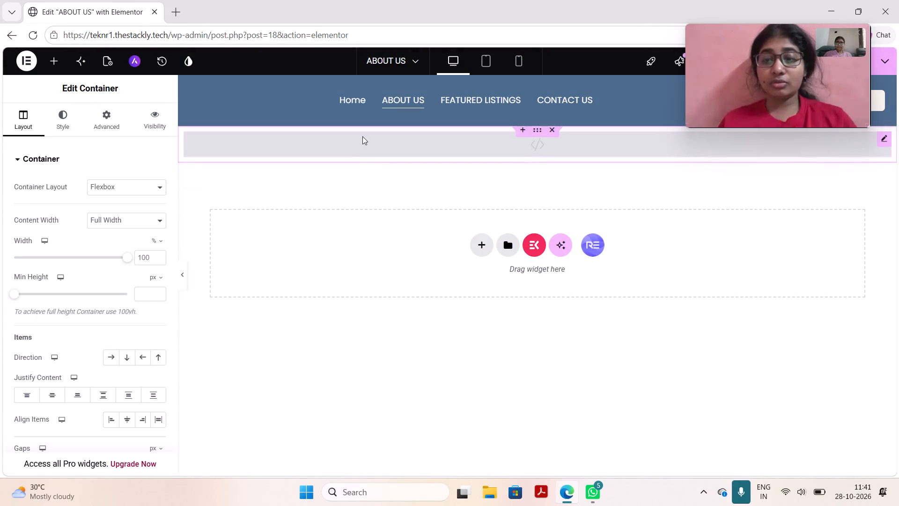
# Set the pasted container's margin and padding to 0 px on all four sides.
pyautogui.click(362, 142)
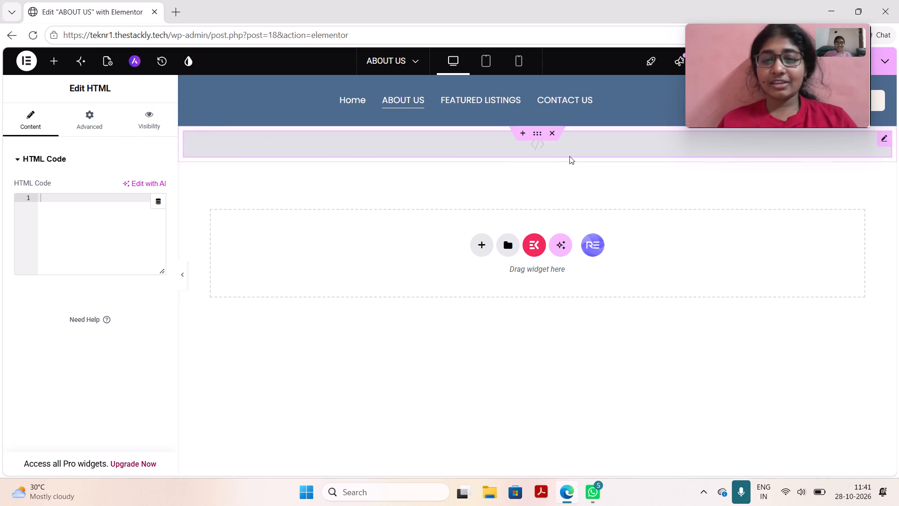
pyautogui.click(533, 132)
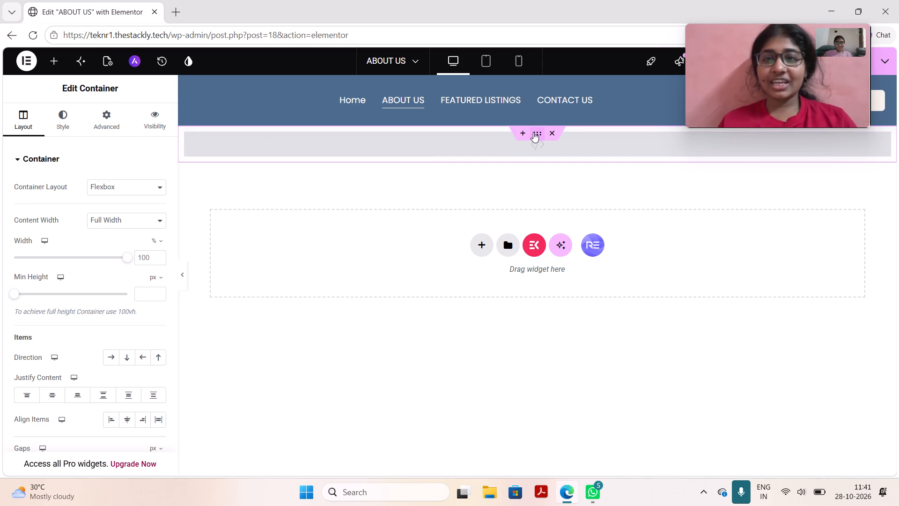
pyautogui.click(113, 131)
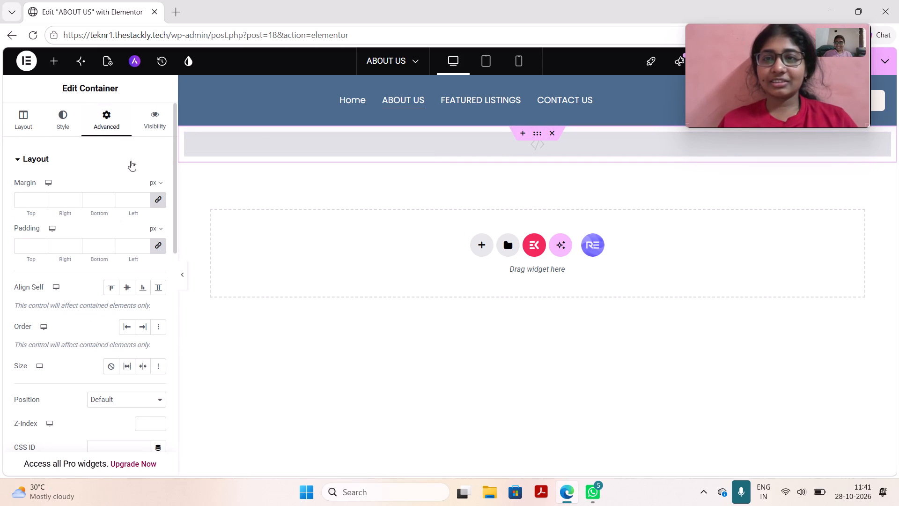
pyautogui.click(124, 199)
pyautogui.press('0')
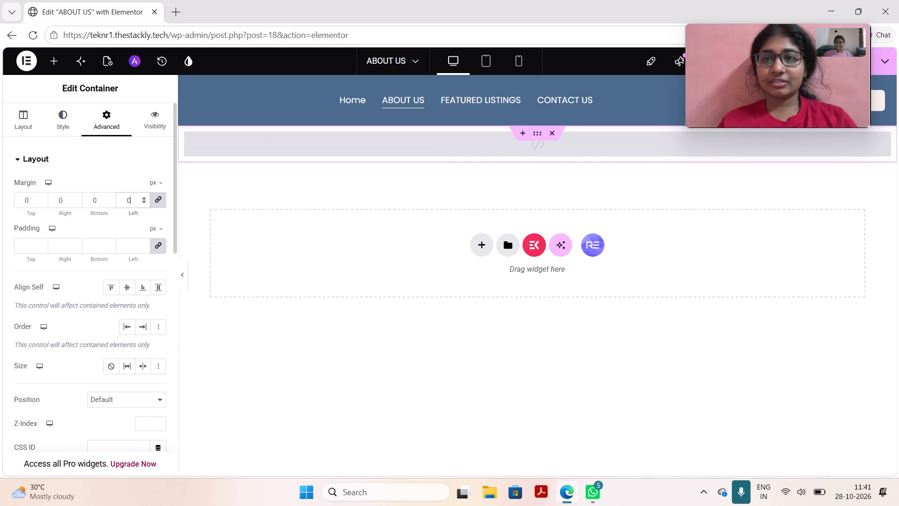
pyautogui.click(131, 241)
pyautogui.press('0')
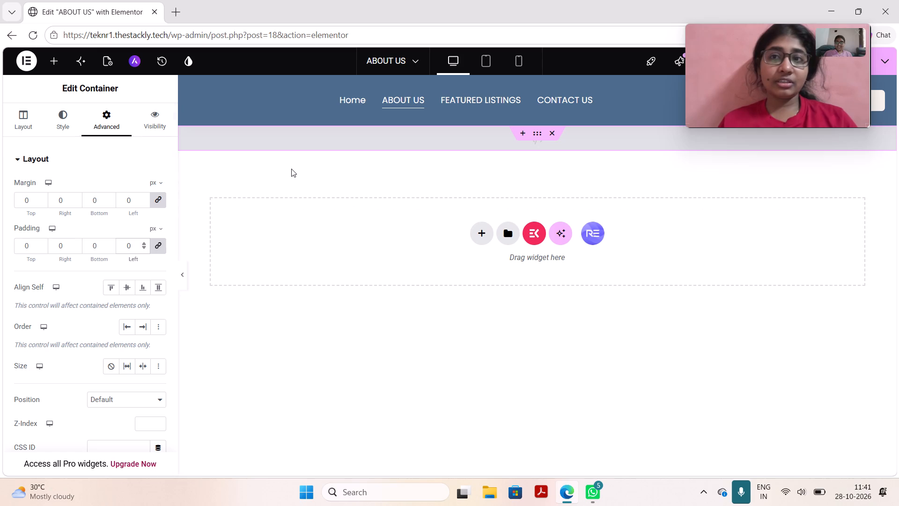
# Paste three more copies of the HTML container below the first one on the ABOUT US page.
pyautogui.click(291, 169)
pyautogui.rightClick(288, 229)
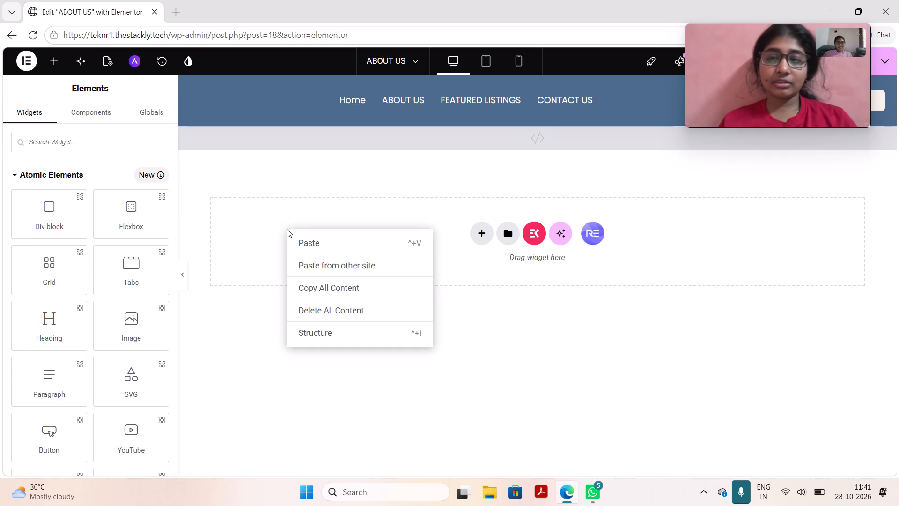
pyautogui.click(300, 238)
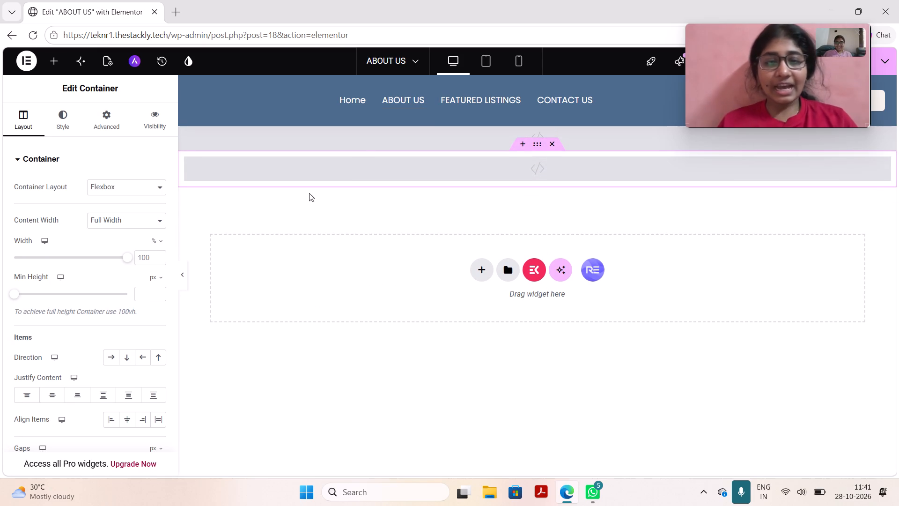
pyautogui.rightClick(276, 255)
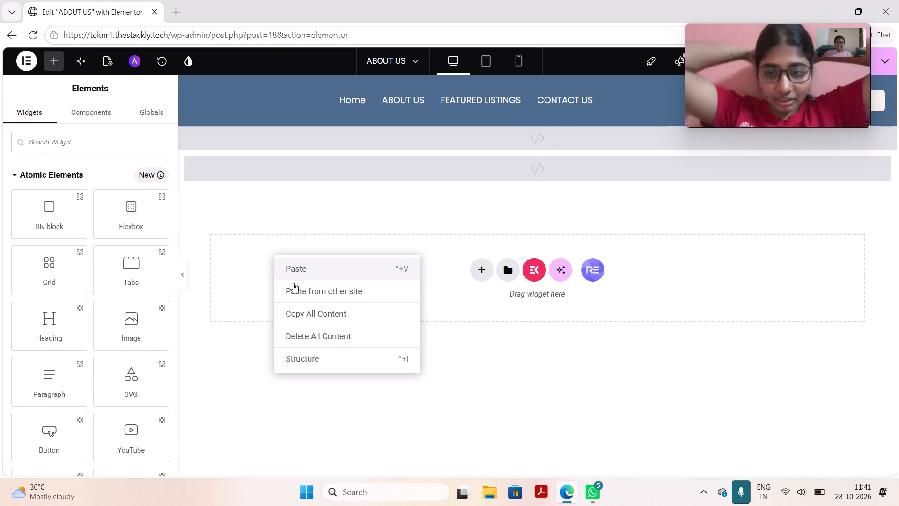
pyautogui.click(297, 290)
pyautogui.click(555, 238)
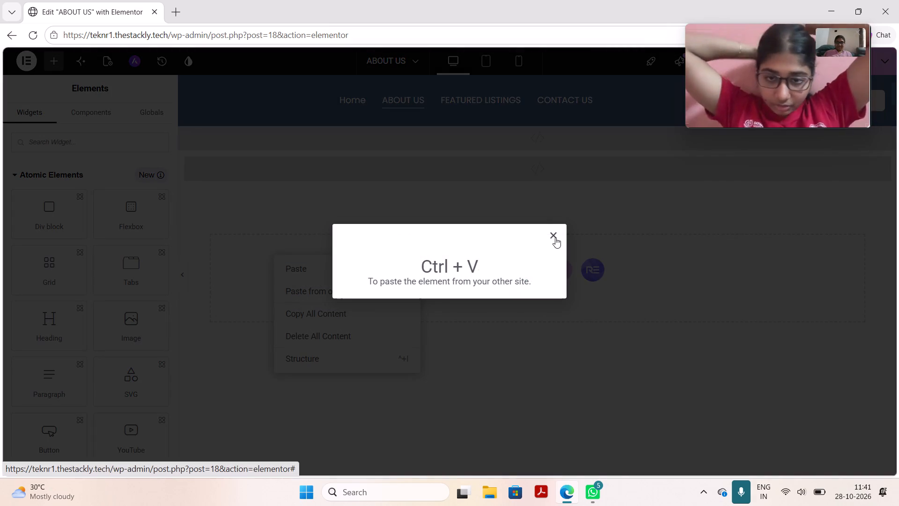
pyautogui.click(330, 276)
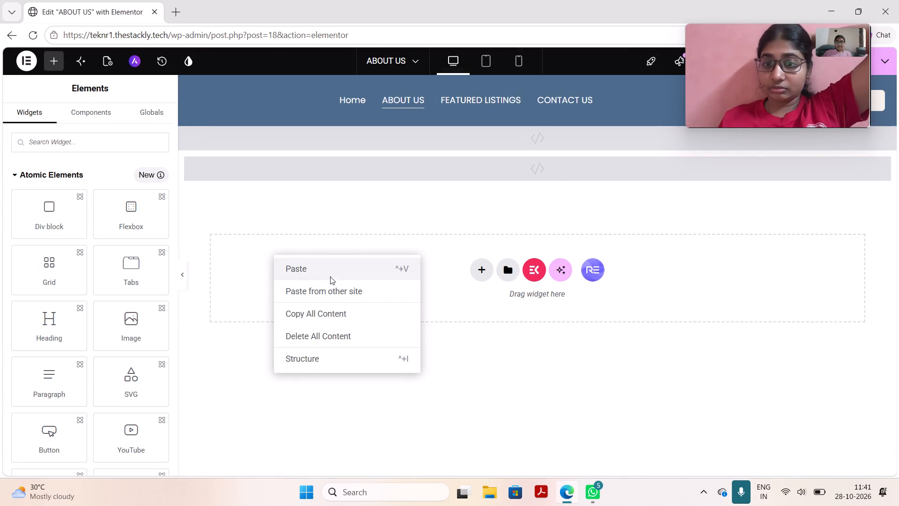
pyautogui.rightClick(330, 276)
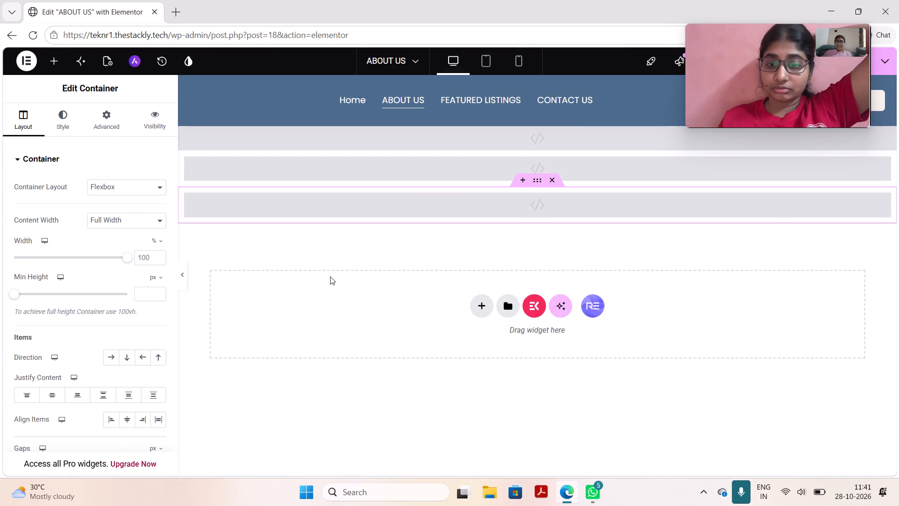
pyautogui.click(345, 289)
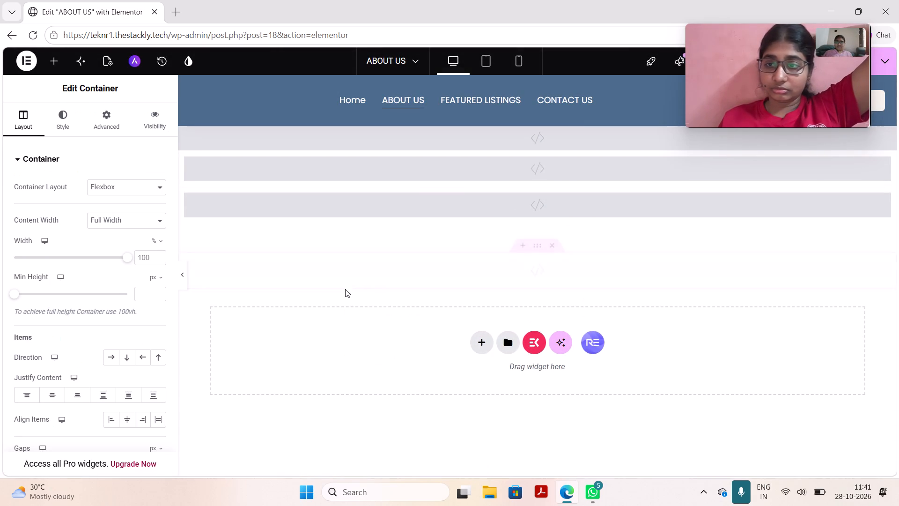
# Paste two more copies of the HTML container at the end of the ABOUT US page.
pyautogui.rightClick(308, 288)
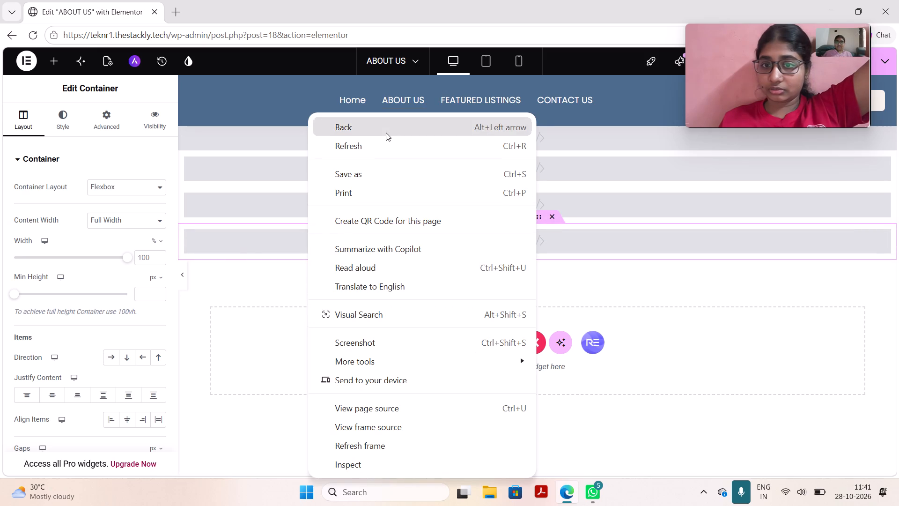
pyautogui.click(231, 267)
pyautogui.click(247, 310)
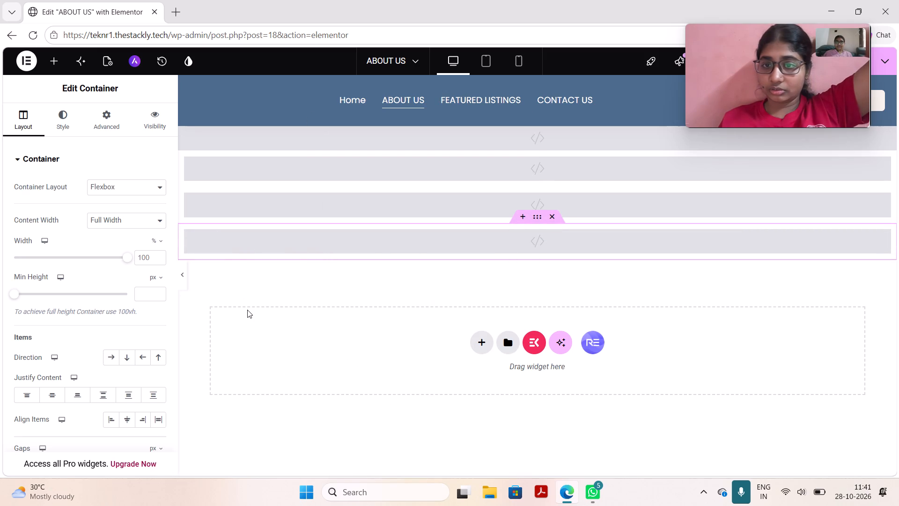
pyautogui.rightClick(247, 310)
pyautogui.click(268, 328)
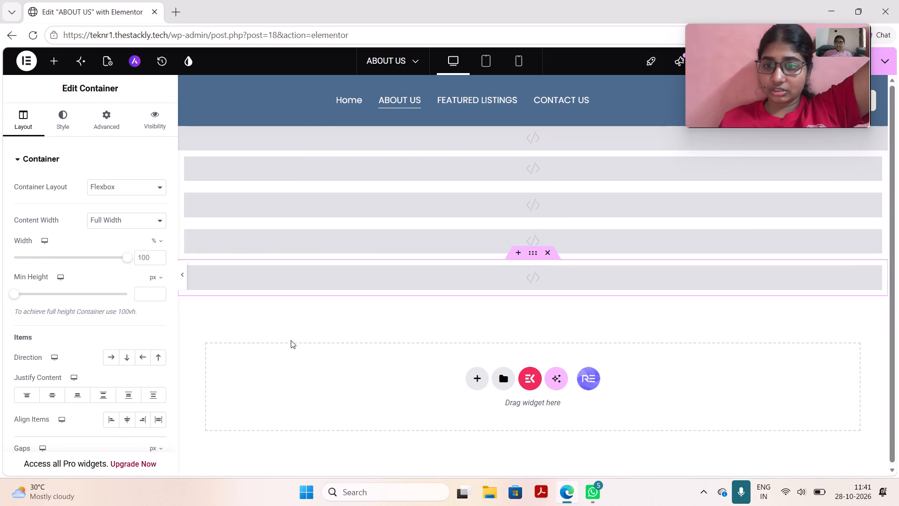
pyautogui.rightClick(291, 340)
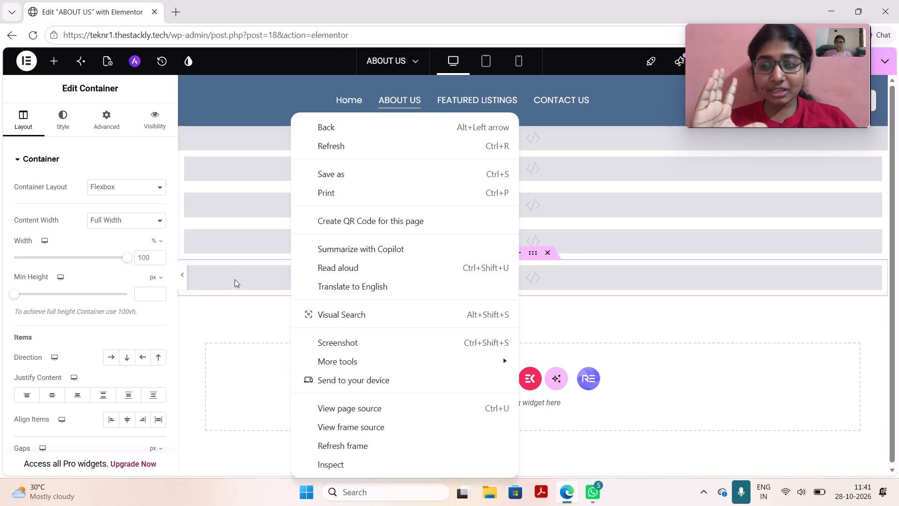
pyautogui.click(243, 314)
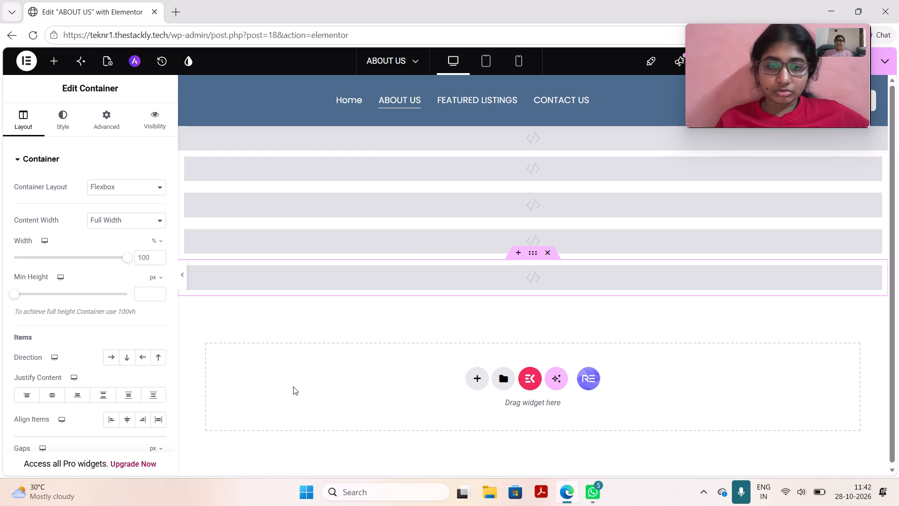
pyautogui.click(308, 382)
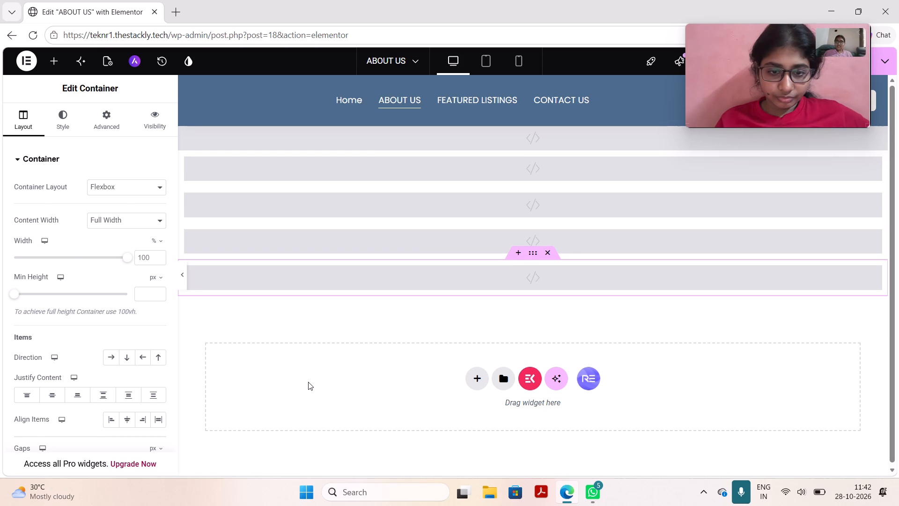
pyautogui.rightClick(308, 382)
pyautogui.click(336, 377)
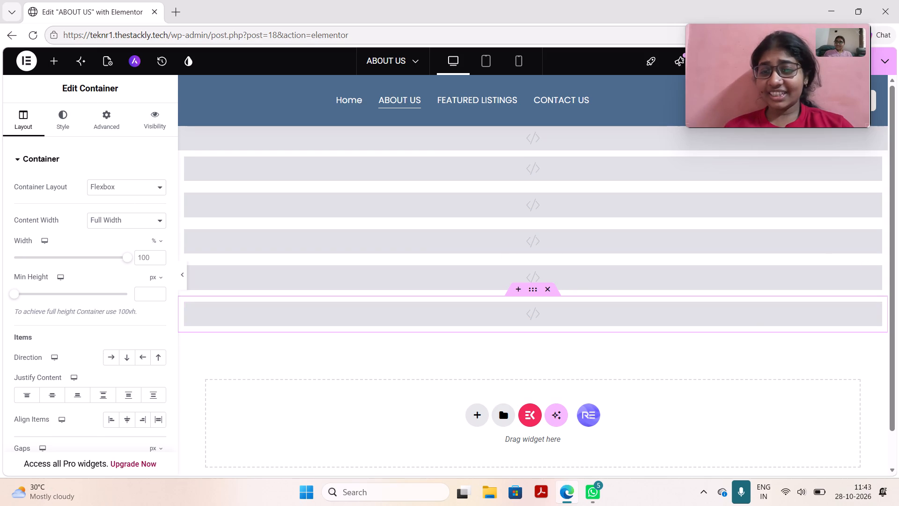
# In the page settings, set the ABOUT US body style's padding and margin to 0 px on all sides.
pyautogui.click(105, 57)
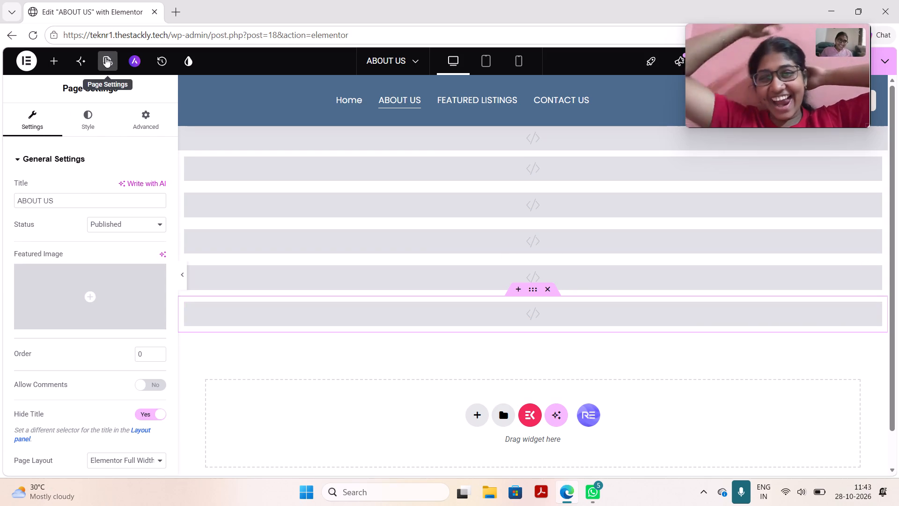
pyautogui.click(105, 57)
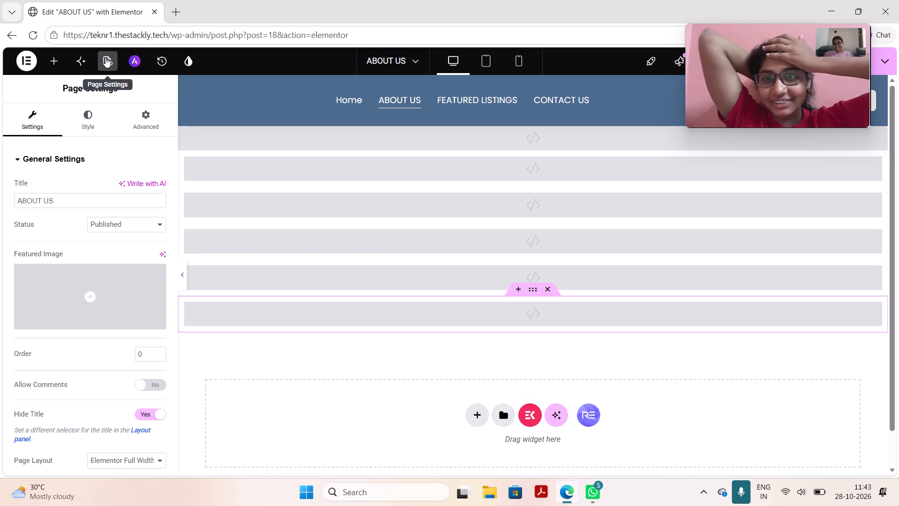
pyautogui.click(106, 62)
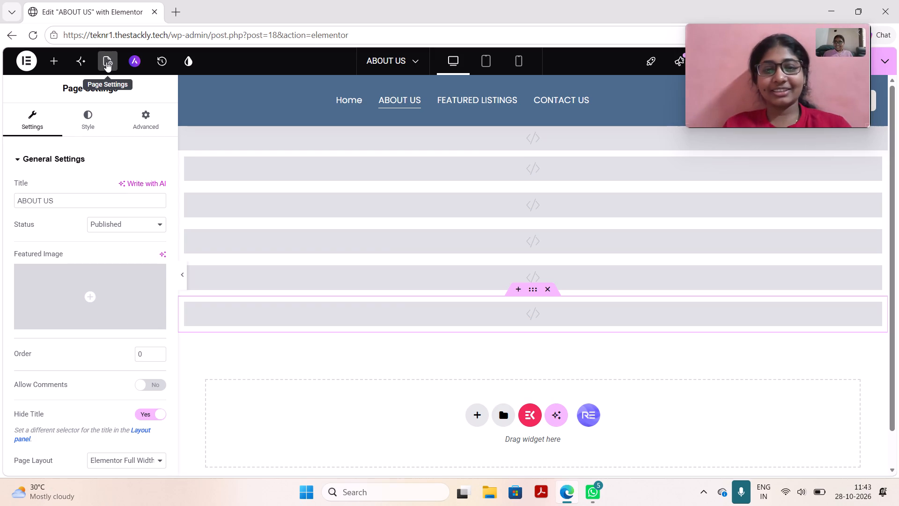
pyautogui.click(111, 69)
pyautogui.click(108, 59)
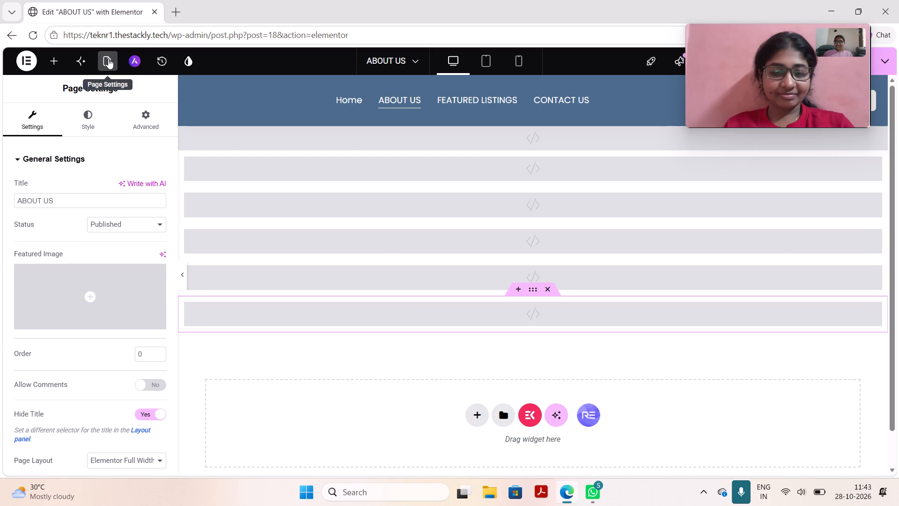
pyautogui.click(93, 115)
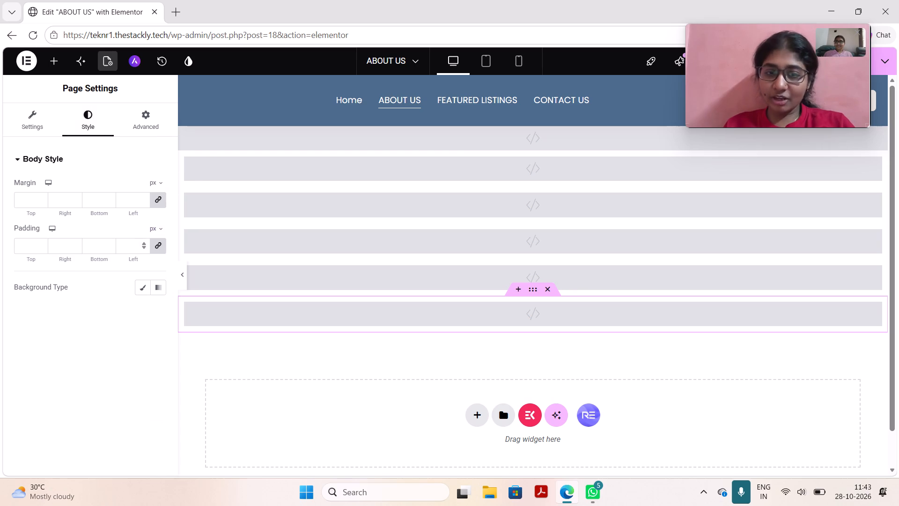
pyautogui.click(132, 244)
pyautogui.press('0')
pyautogui.click(134, 204)
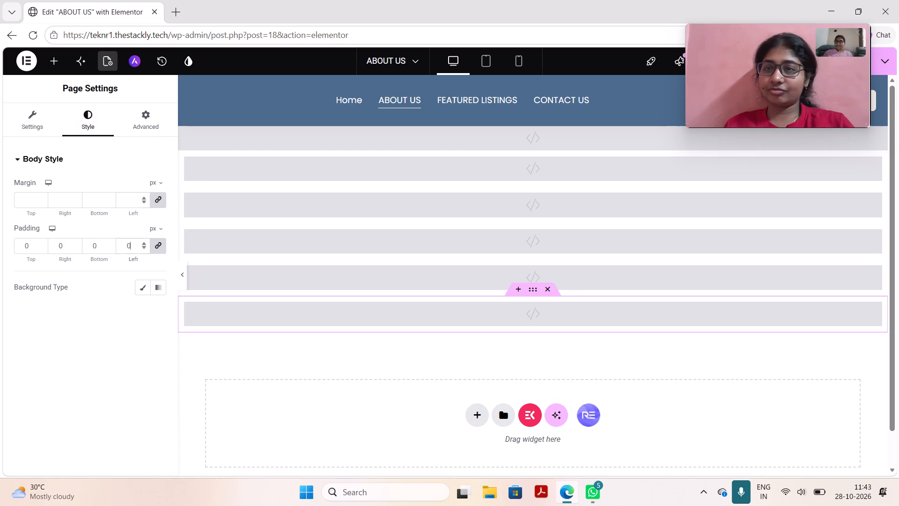
pyautogui.press('0')
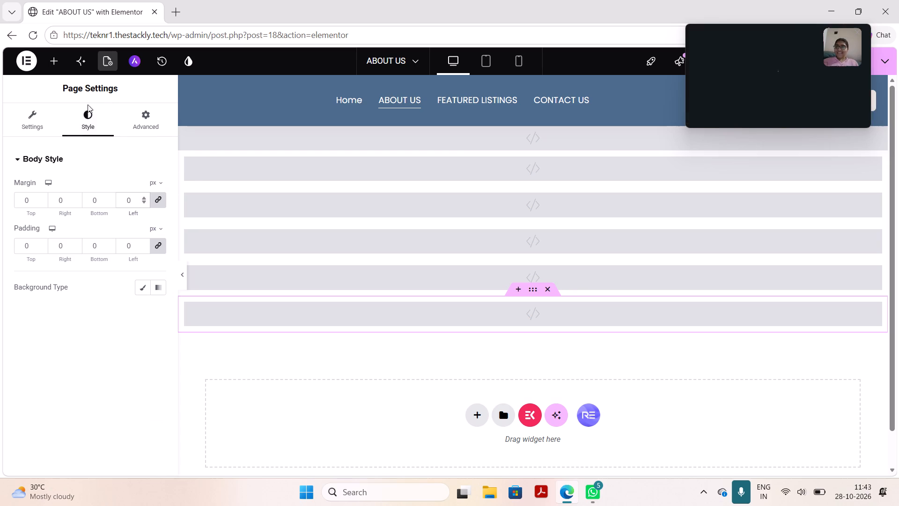
# In the page's general settings, change the page title to About Us.
pyautogui.click(105, 61)
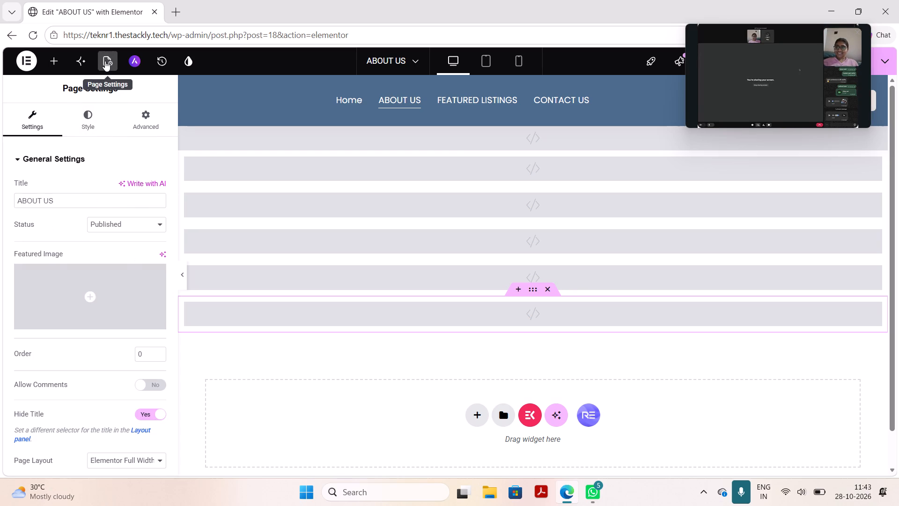
pyautogui.click(85, 200)
pyautogui.press('BackSpace')
pyautogui.press('BackSpace')
pyautogui.press('BackSpace')
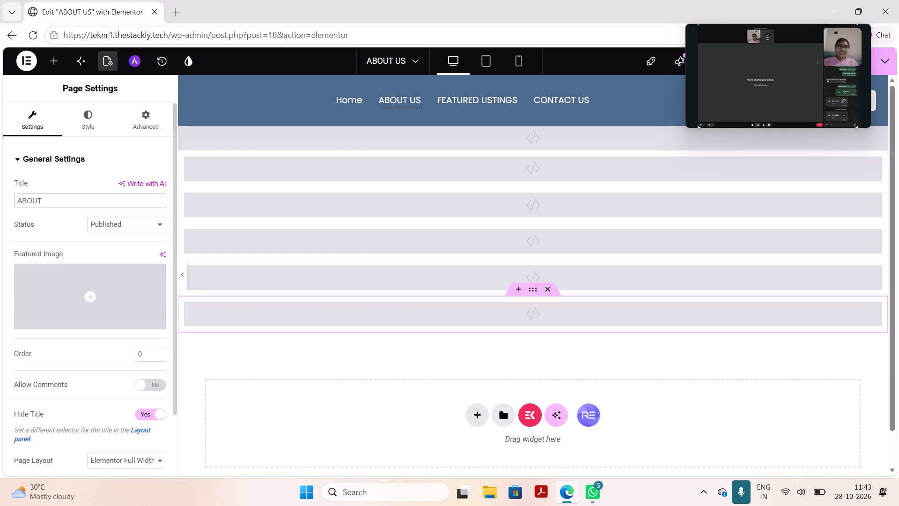
pyautogui.press('BackSpace')
pyautogui.press('BackSpace')
pyautogui.press('BackSpace')
pyautogui.press('BackSpace')
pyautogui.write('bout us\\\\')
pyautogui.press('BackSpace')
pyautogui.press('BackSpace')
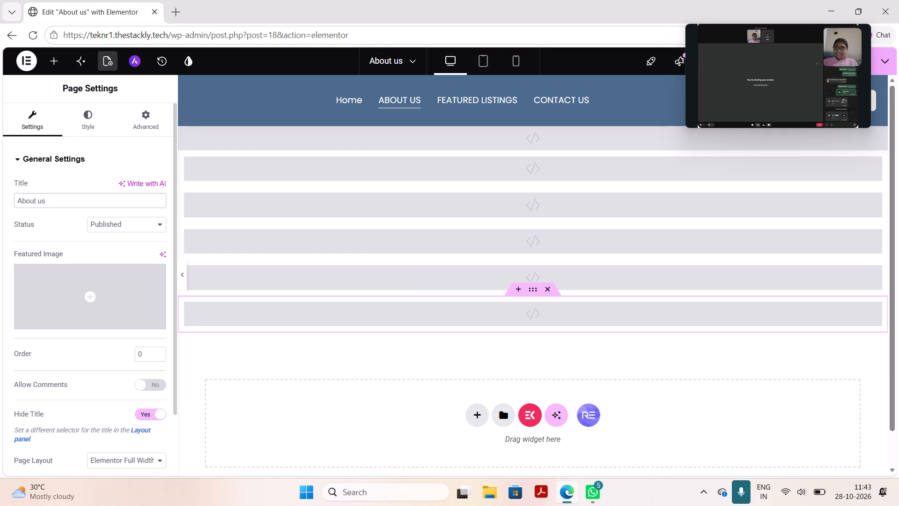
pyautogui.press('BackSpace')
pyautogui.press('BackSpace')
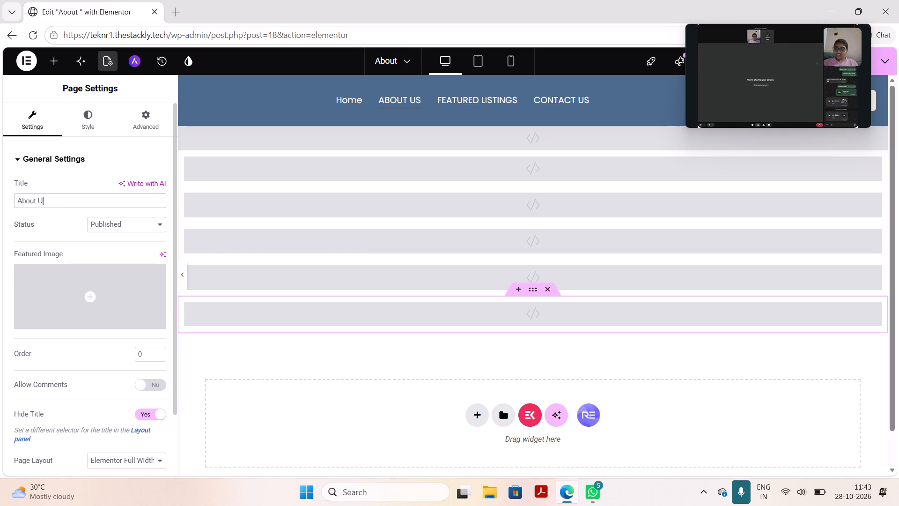
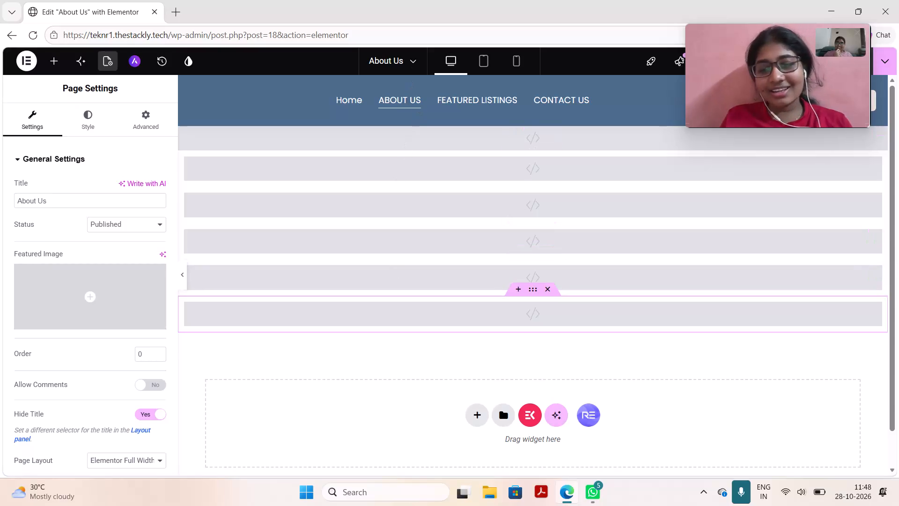
# Switch the editor from the About Us page to the FEATURED LISTINGS page.
pyautogui.click(411, 63)
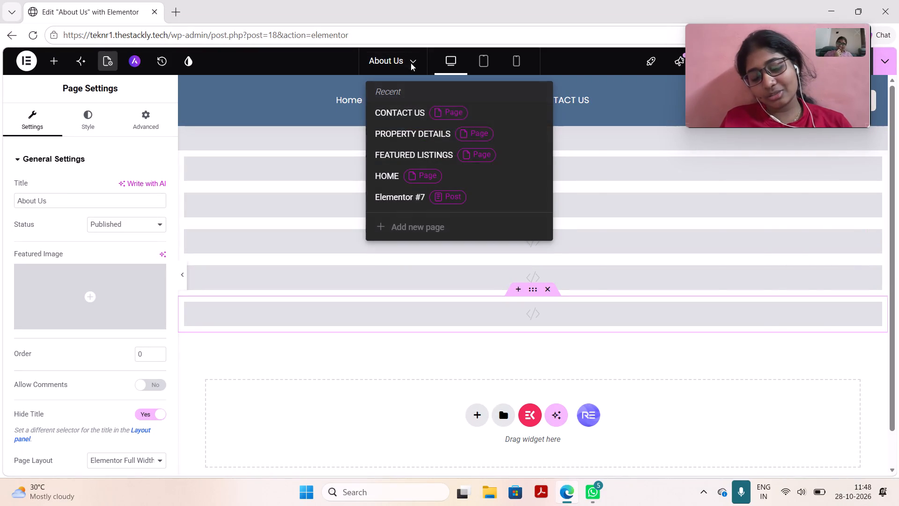
pyautogui.click(396, 150)
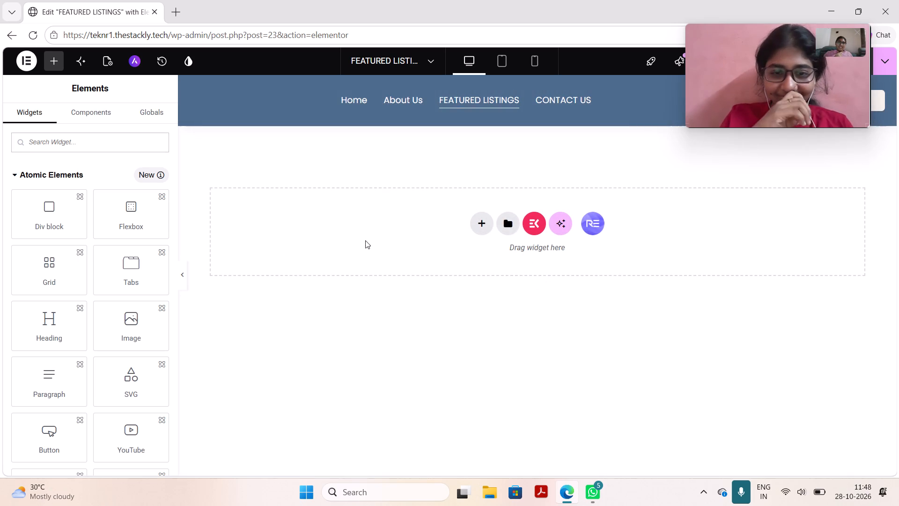
# Paste the copied HTML container into the empty content area of the FEATURED LISTINGS page.
pyautogui.rightClick(378, 231)
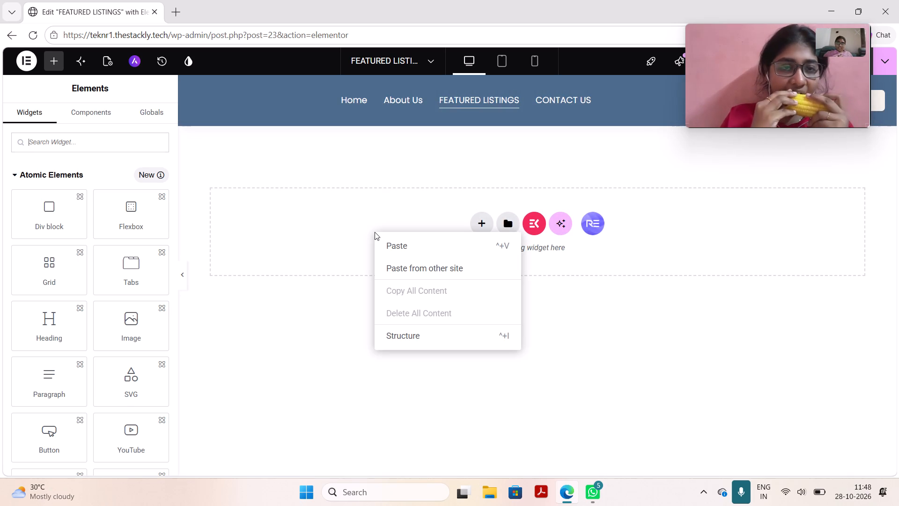
# Paste the HTML container onto the FEATURED LISTINGS page and set its margin and padding to 0 px on all sides.
pyautogui.click(411, 243)
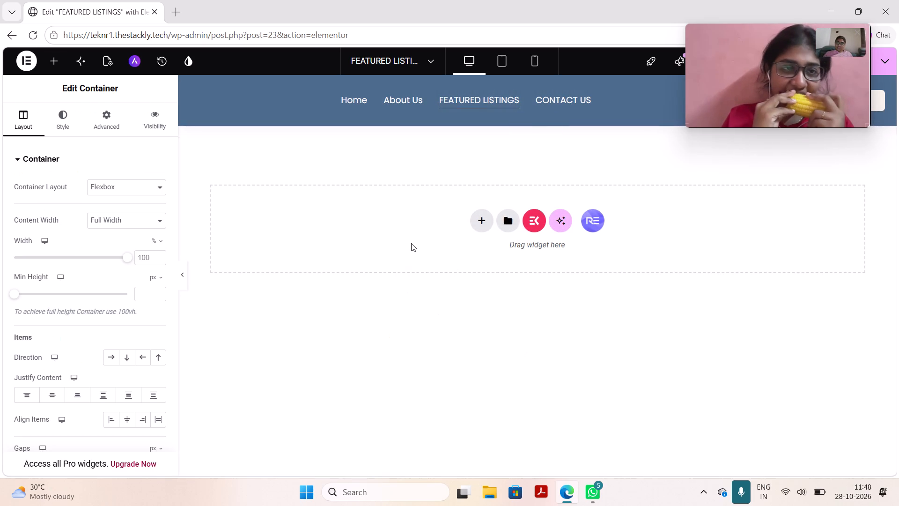
pyautogui.click(126, 118)
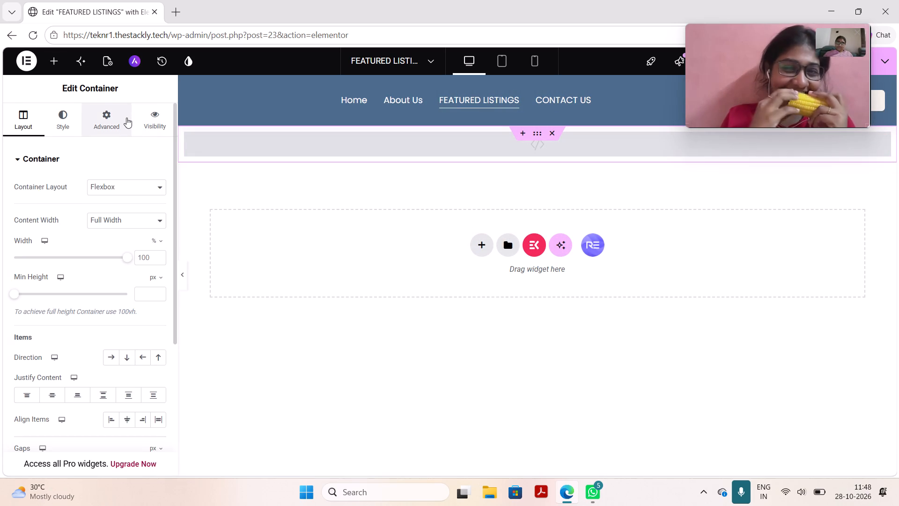
pyautogui.click(126, 194)
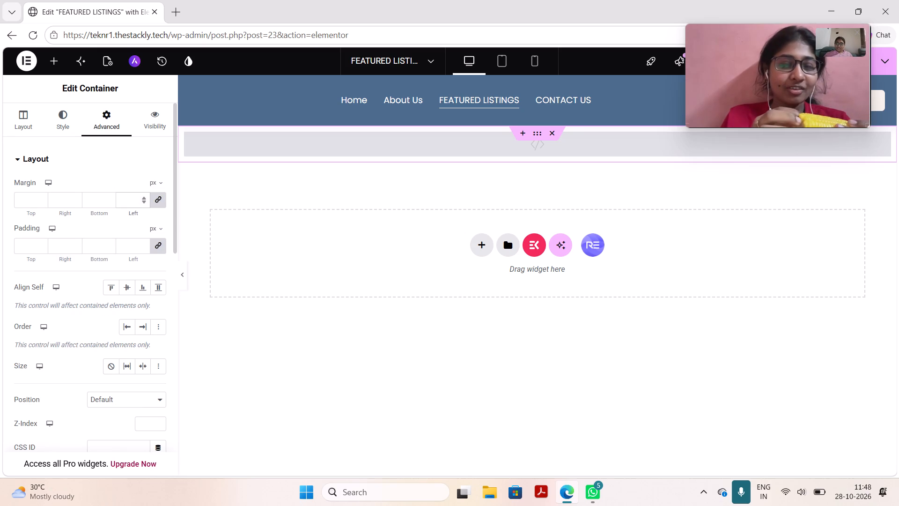
pyautogui.press('0')
pyautogui.click(131, 243)
pyautogui.press('0')
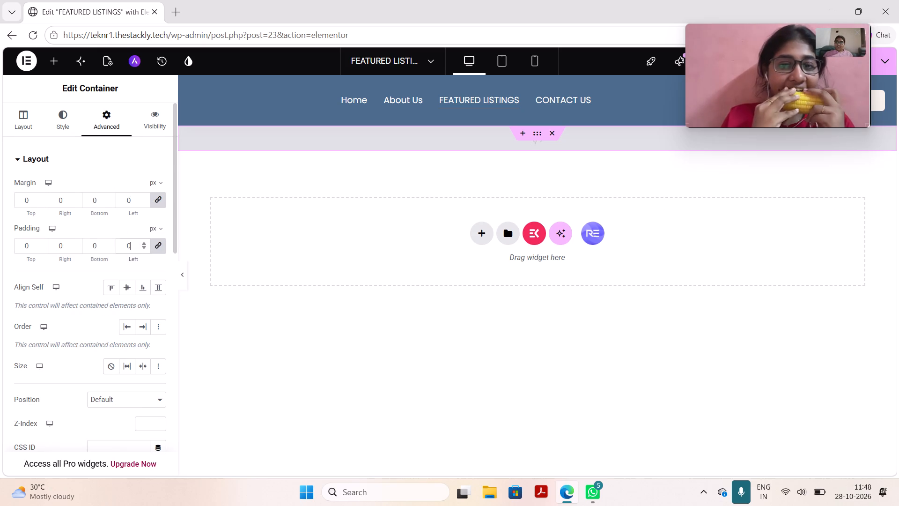
# Paste three more copies of the HTML container below the first one on the FEATURED LISTINGS page.
pyautogui.click(326, 177)
pyautogui.click(301, 256)
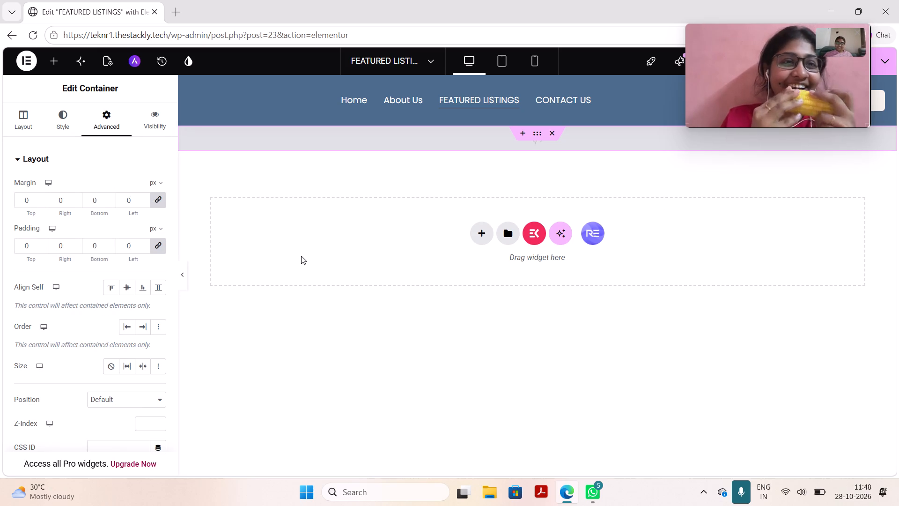
pyautogui.rightClick(301, 256)
pyautogui.click(318, 268)
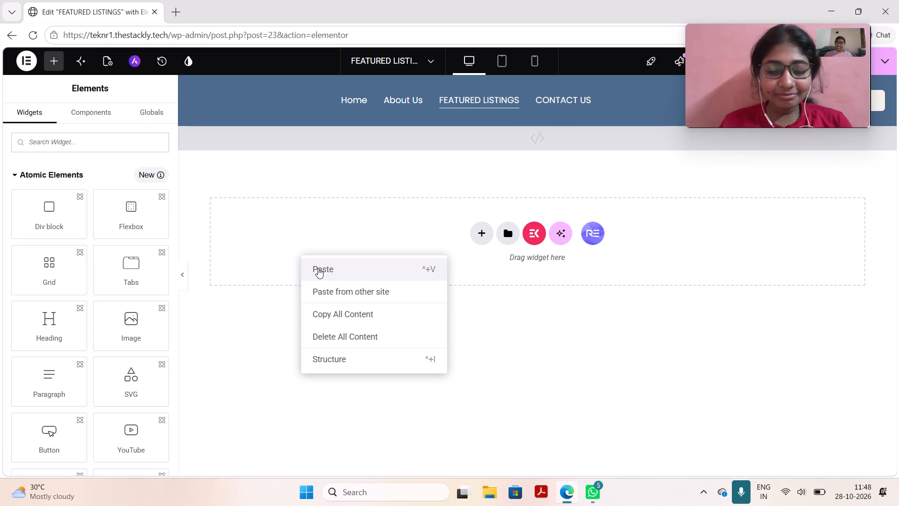
pyautogui.click(318, 268)
pyautogui.rightClick(318, 268)
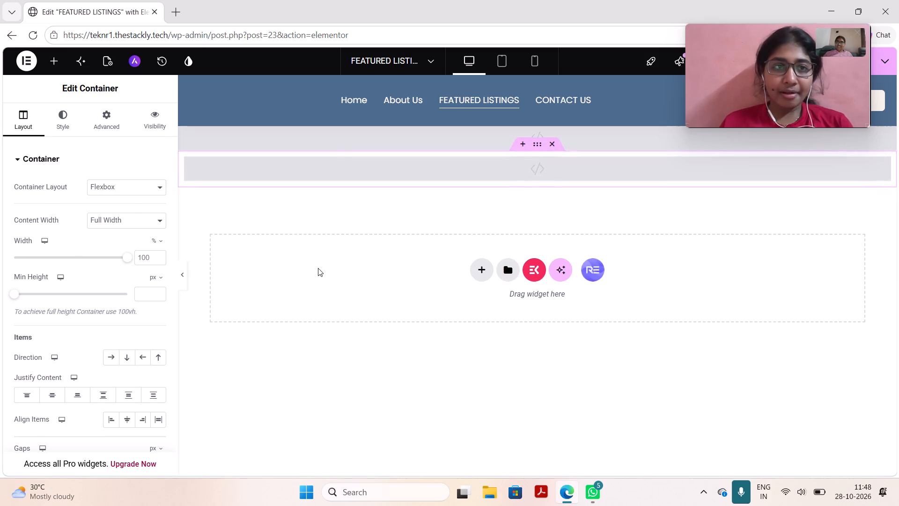
pyautogui.click(329, 276)
pyautogui.click(329, 276)
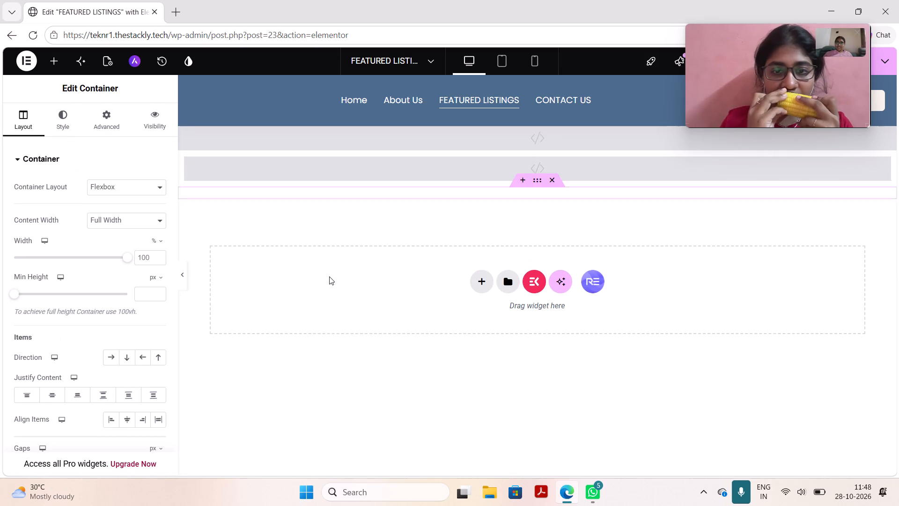
pyautogui.rightClick(329, 276)
pyautogui.click(350, 290)
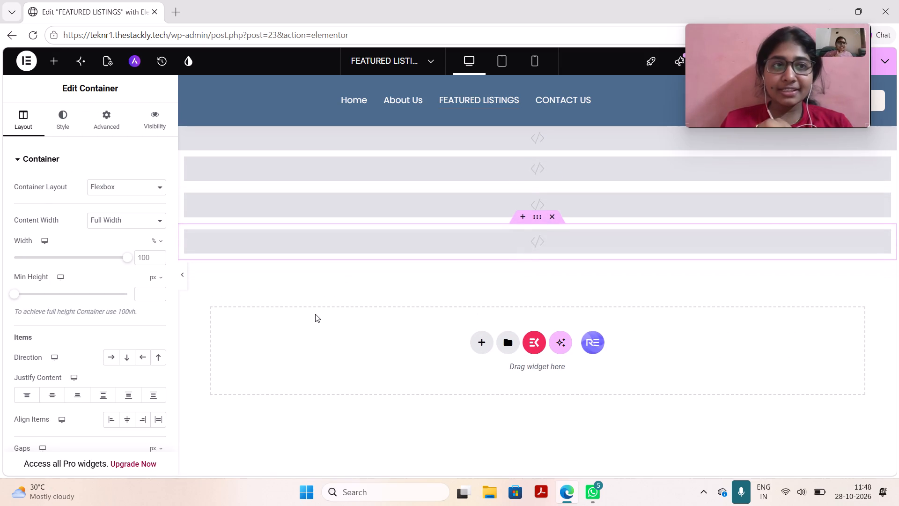
# Paste two more copies of the HTML container at the end of the FEATURED LISTINGS page.
pyautogui.rightClick(315, 314)
pyautogui.click(330, 320)
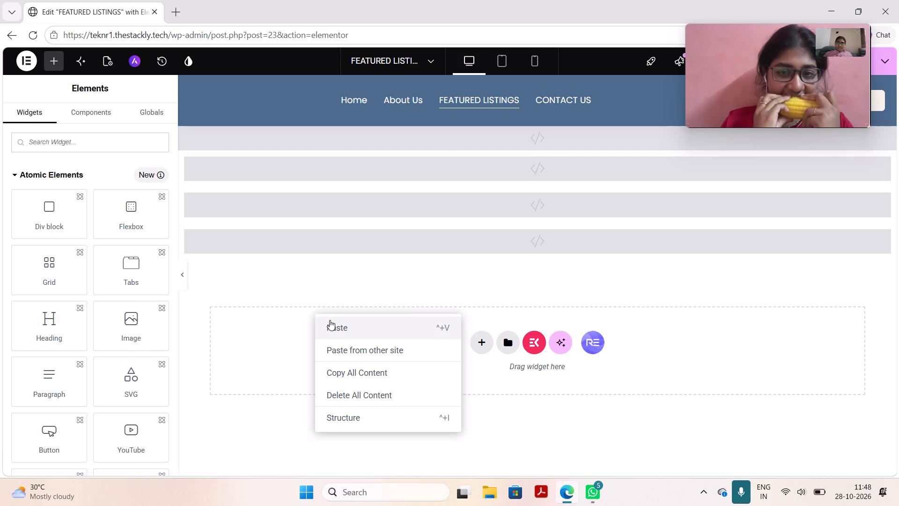
pyautogui.click(330, 320)
pyautogui.rightClick(314, 344)
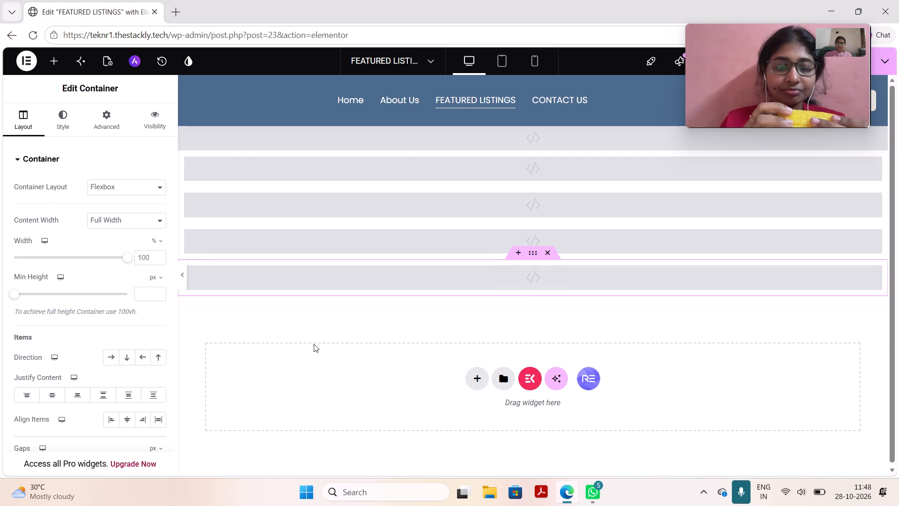
pyautogui.click(327, 357)
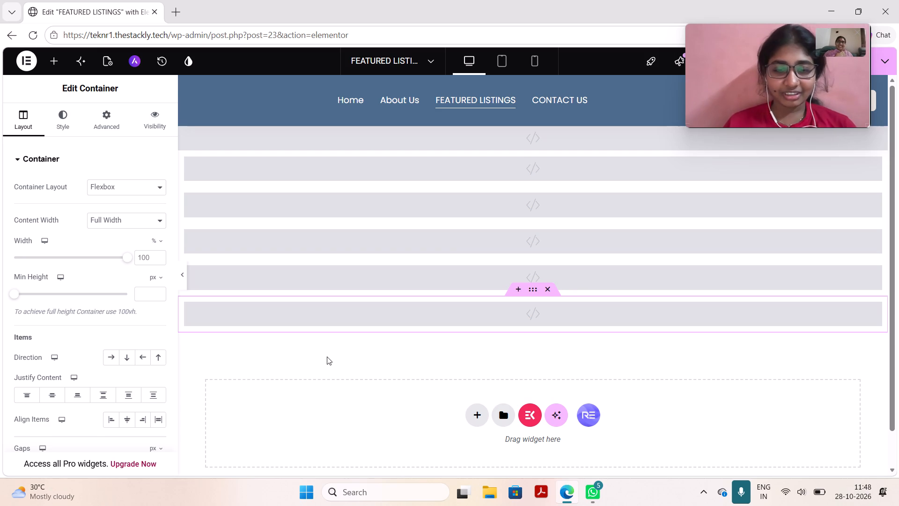
# Give the FEATURED LISTINGS body style a gradient background, clearing the second color and choosing the pale peach global color as the first.
pyautogui.click(111, 60)
pyautogui.click(96, 124)
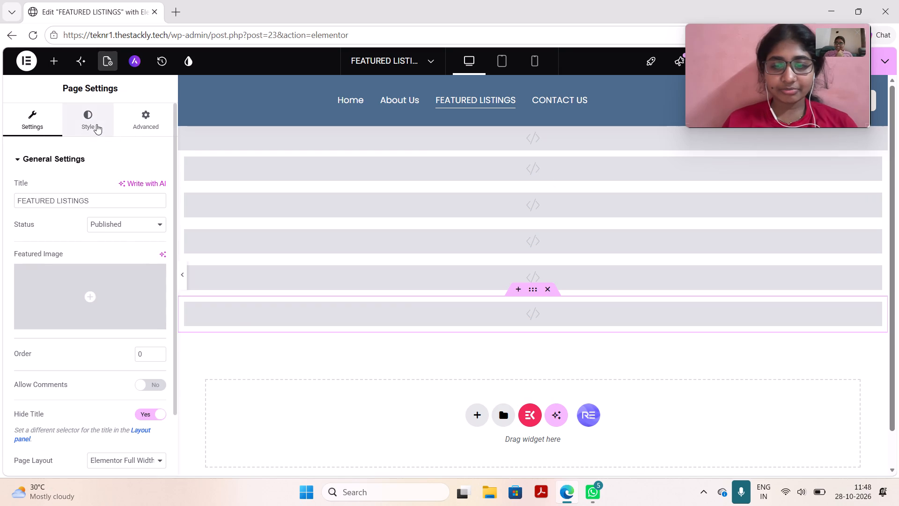
pyautogui.click(157, 284)
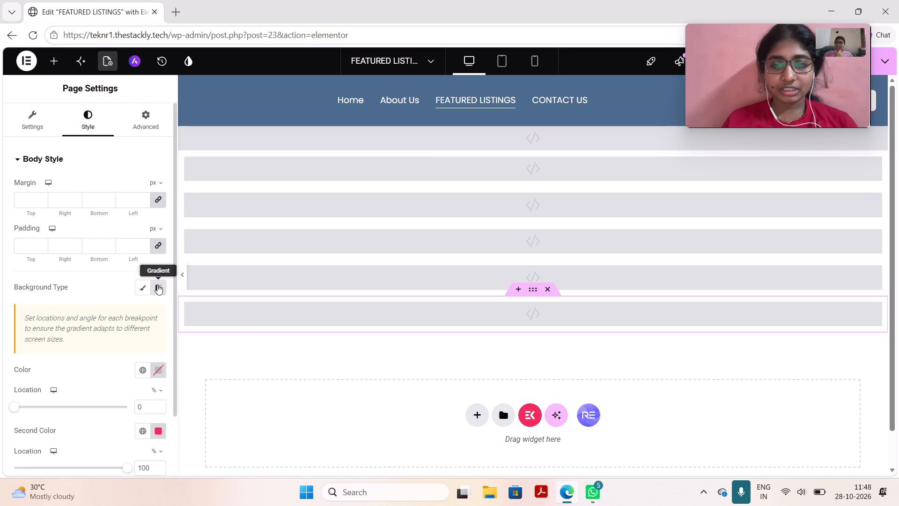
pyautogui.click(159, 440)
pyautogui.click(159, 433)
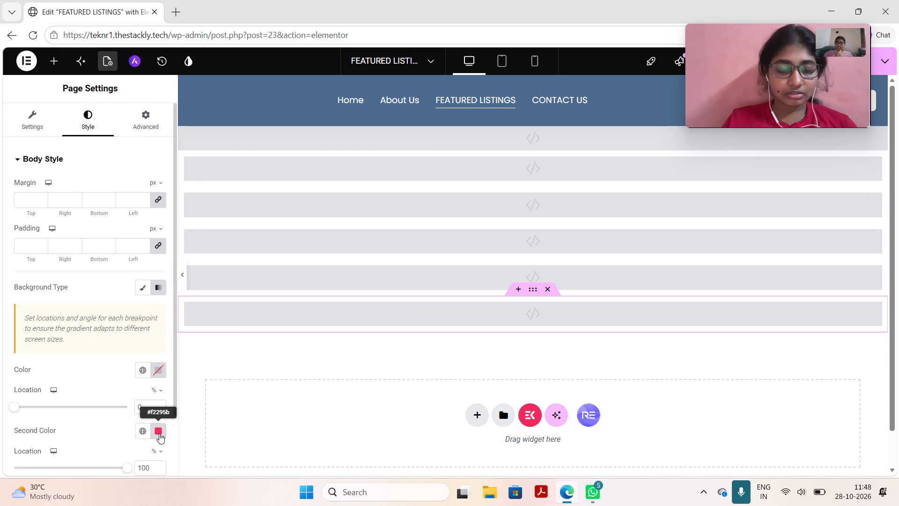
pyautogui.click(176, 260)
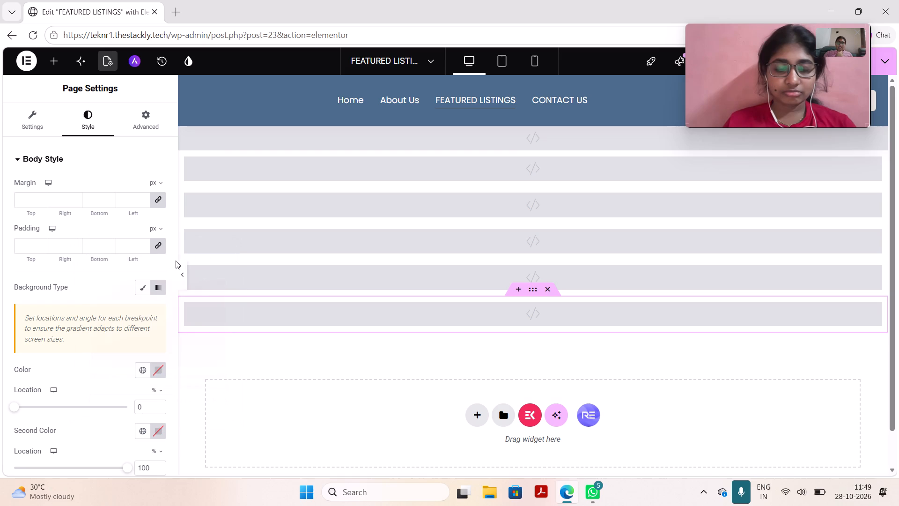
pyautogui.click(144, 369)
pyautogui.scroll(-1, 137, 329)
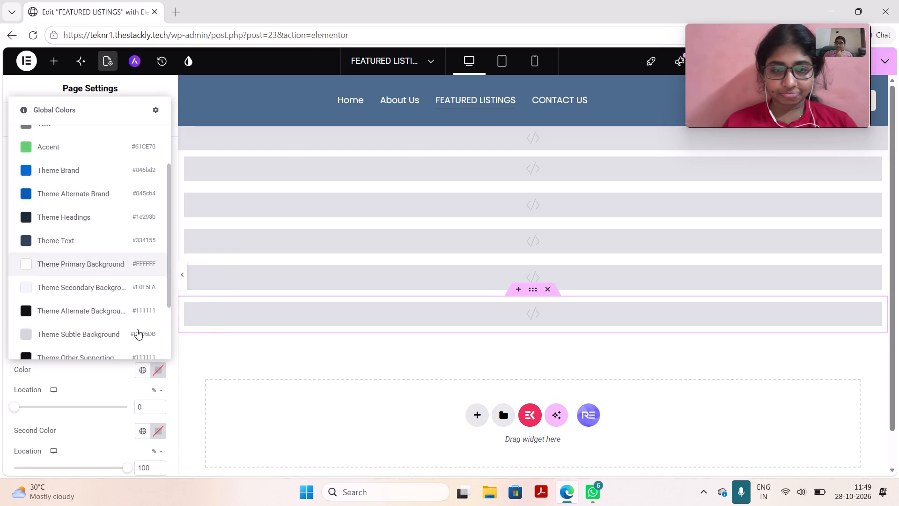
pyautogui.scroll(-1, 137, 329)
pyautogui.click(125, 337)
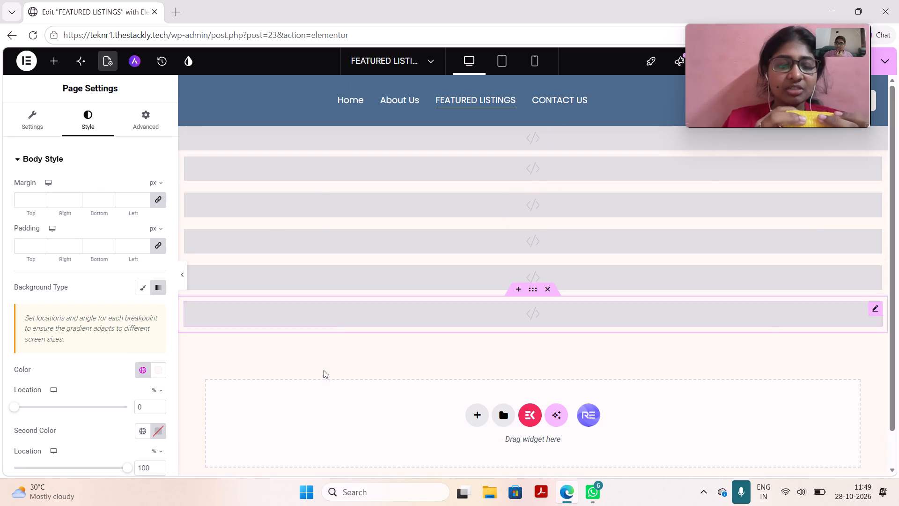
# Paste one more copy of the HTML container at the end of the FEATURED LISTINGS page.
pyautogui.rightClick(312, 417)
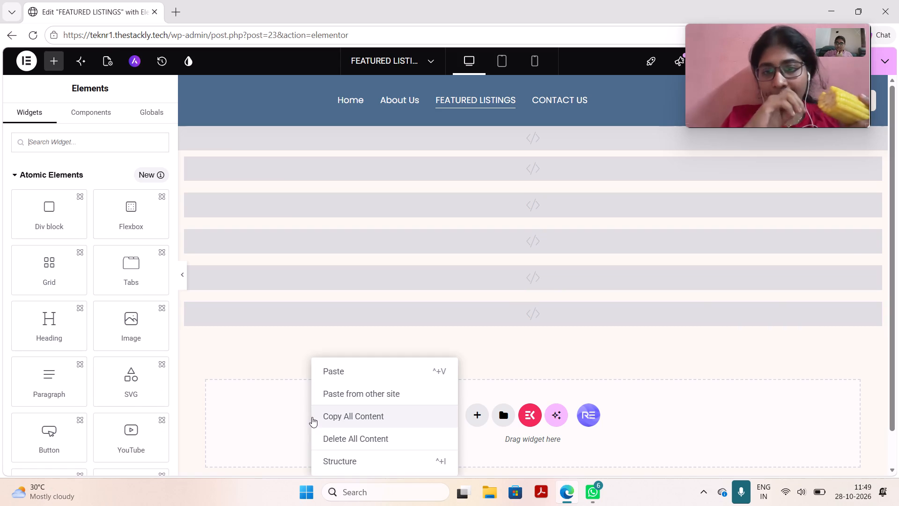
pyautogui.click(334, 372)
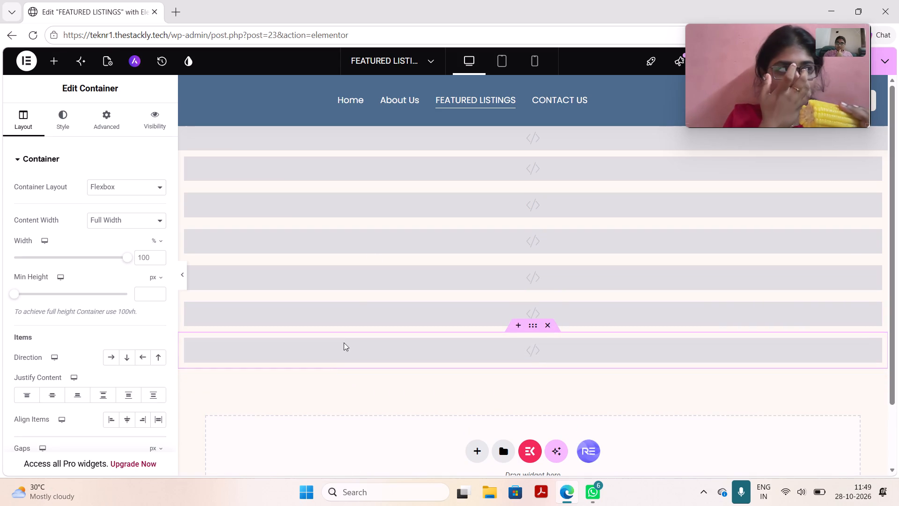
# Save the FEATURED LISTINGS page and switch to editing the PROPERTY DETAILS page.
pyautogui.click(412, 64)
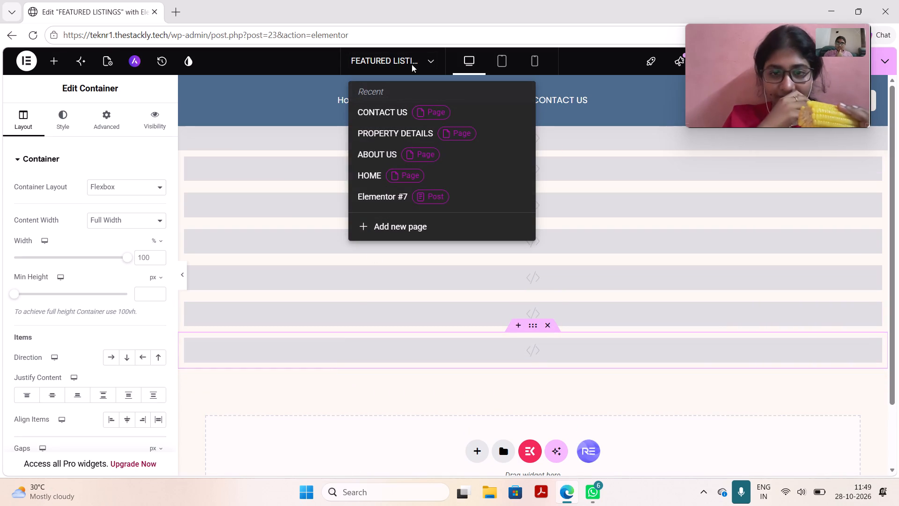
pyautogui.click(374, 127)
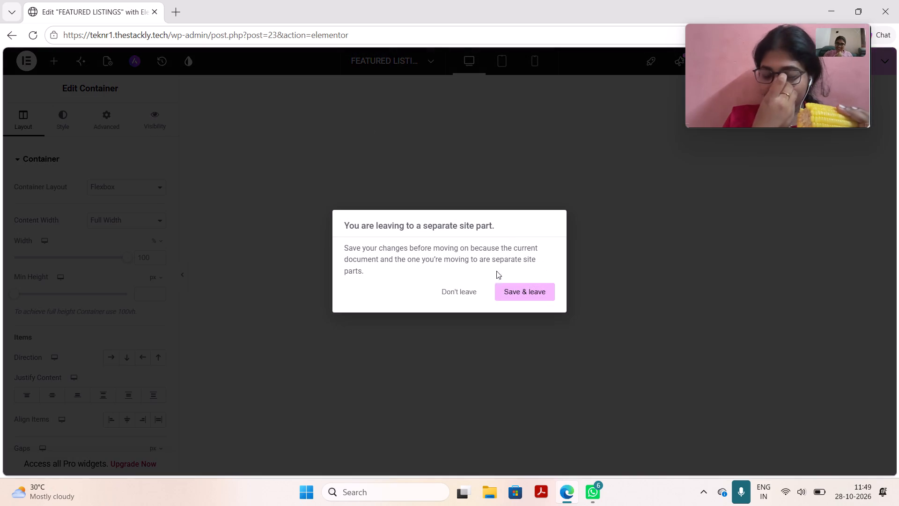
pyautogui.click(502, 291)
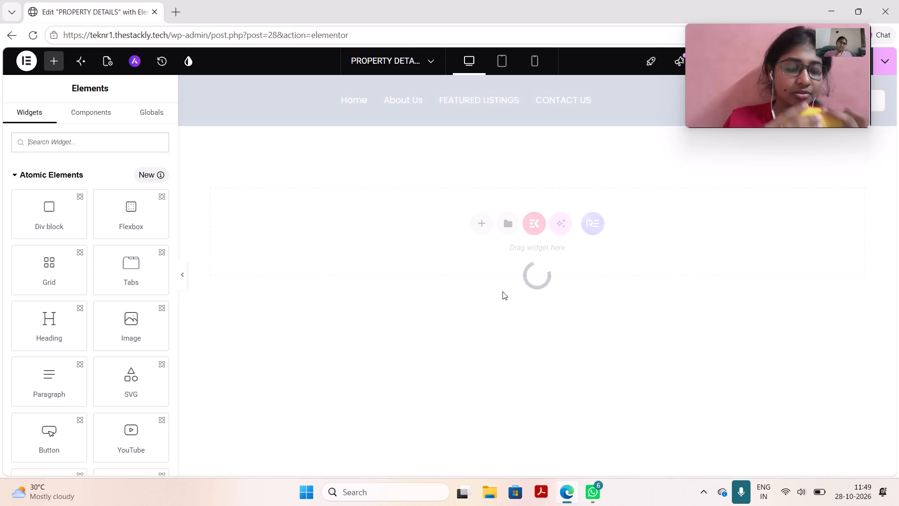
# Paste the HTML container onto the PROPERTY DETAILS page and set its margin and padding to 0 px on all sides.
pyautogui.rightClick(354, 240)
pyautogui.click(366, 248)
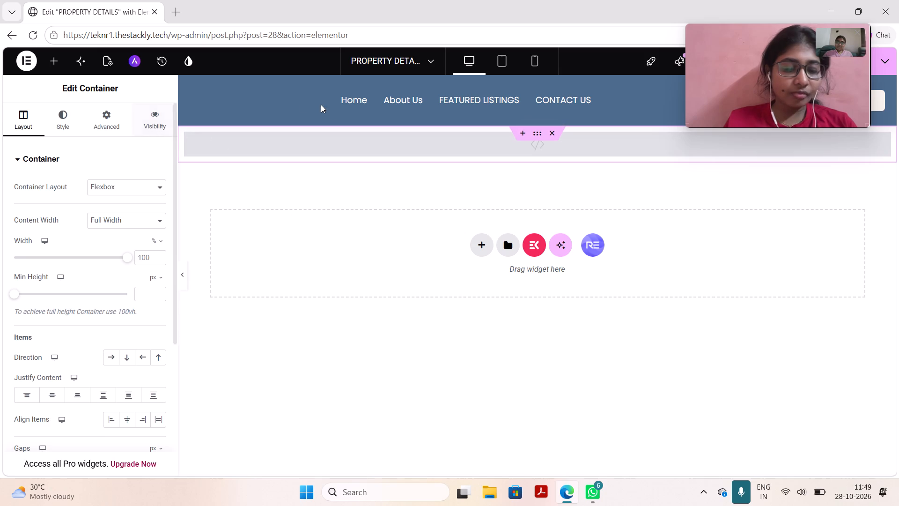
pyautogui.click(113, 126)
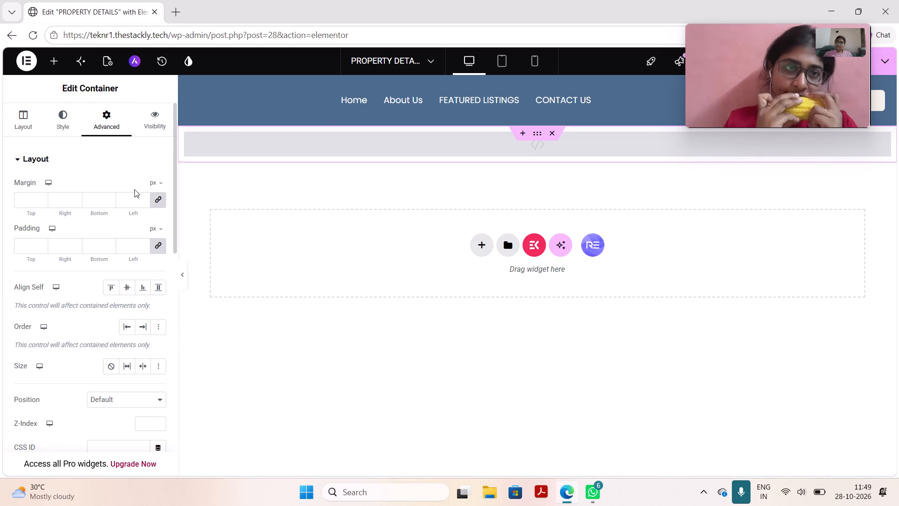
pyautogui.click(122, 202)
pyautogui.press('0')
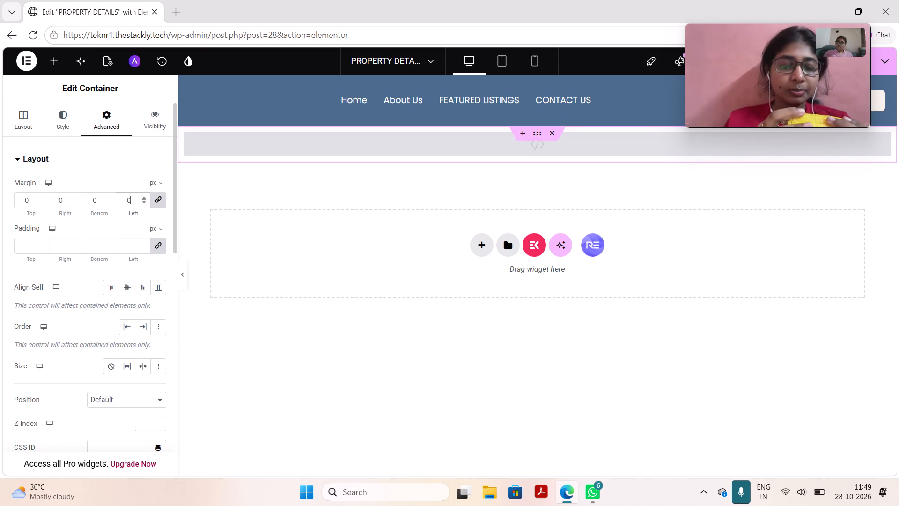
pyautogui.click(129, 245)
pyautogui.press('0')
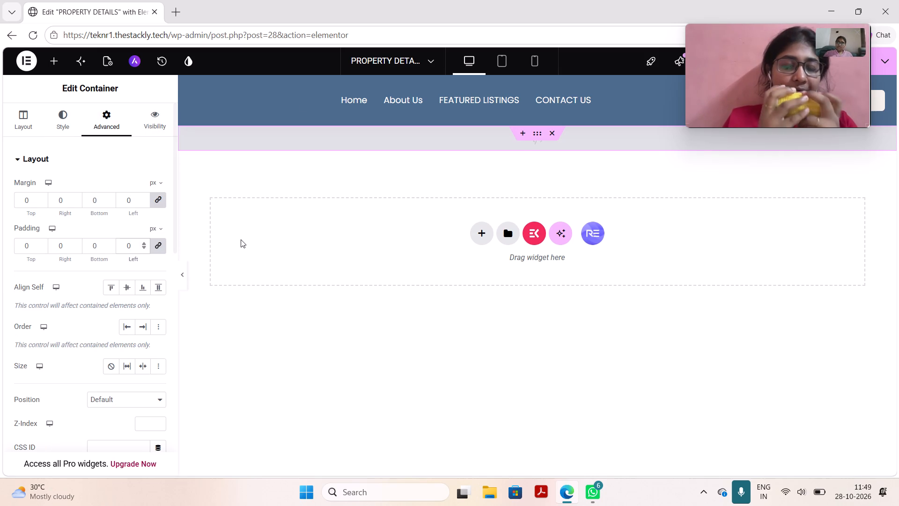
# Paste four more copies of the HTML container below the first one on the PROPERTY DETAILS page.
pyautogui.click(241, 239)
pyautogui.rightClick(241, 239)
pyautogui.click(271, 251)
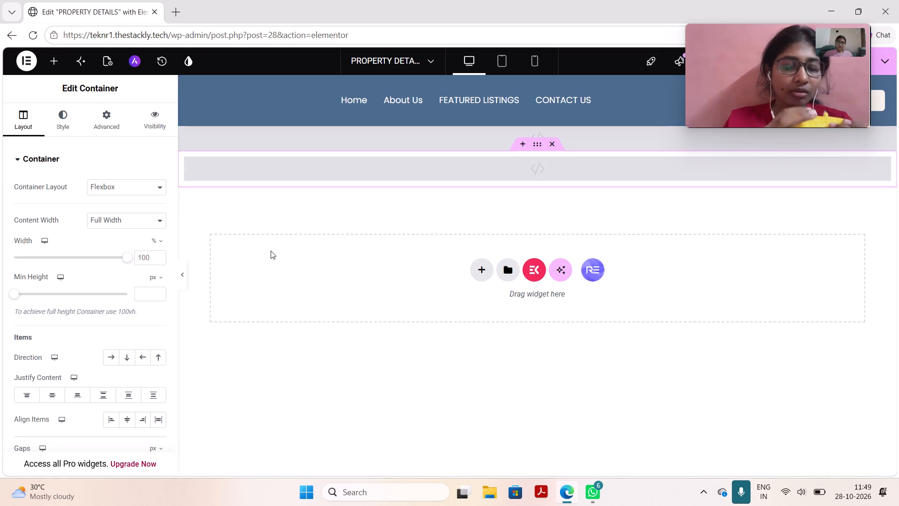
pyautogui.rightClick(271, 251)
pyautogui.click(279, 258)
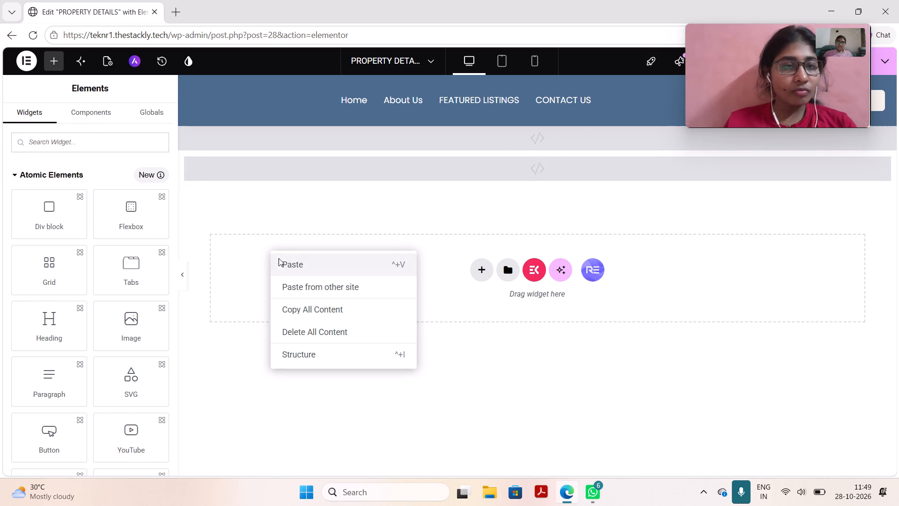
pyautogui.click(274, 259)
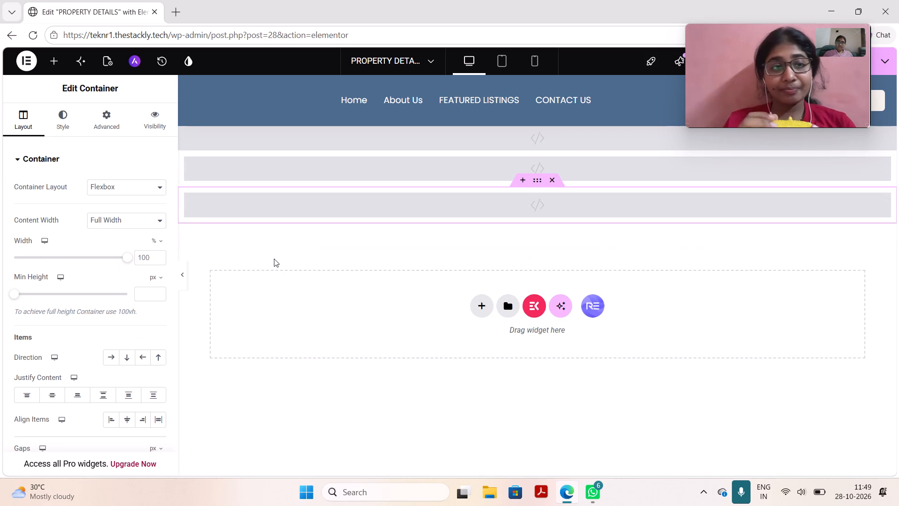
pyautogui.rightClick(277, 285)
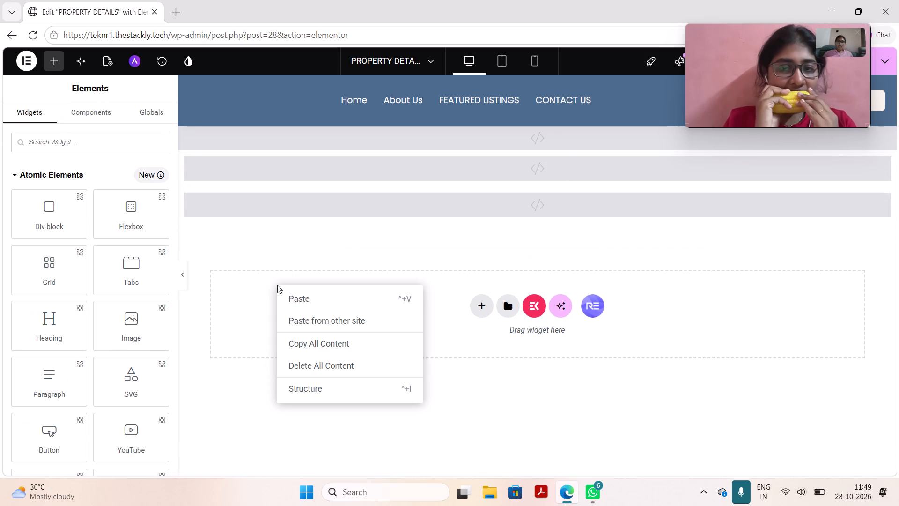
pyautogui.click(287, 303)
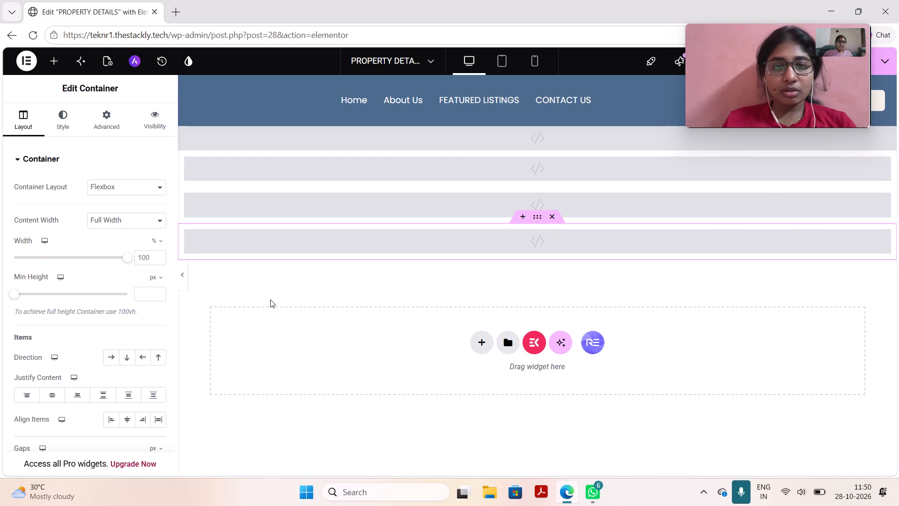
pyautogui.rightClick(270, 299)
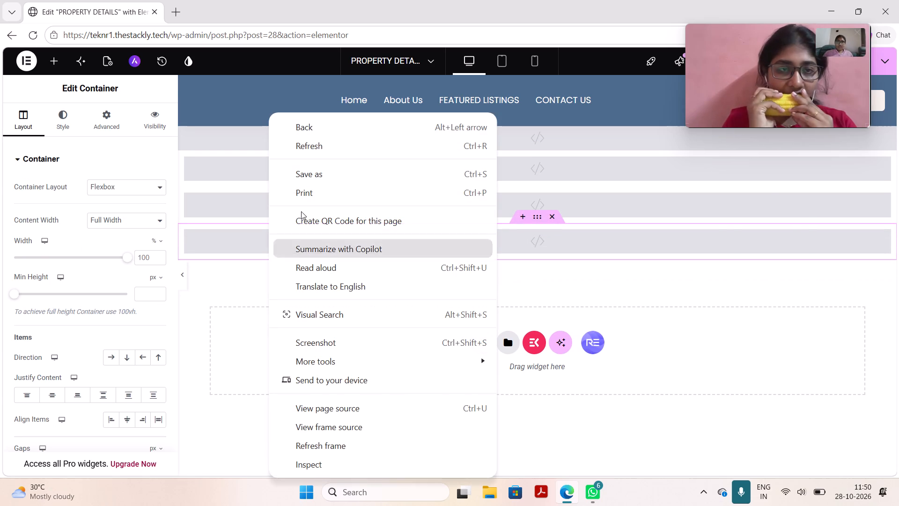
pyautogui.click(217, 291)
pyautogui.click(249, 337)
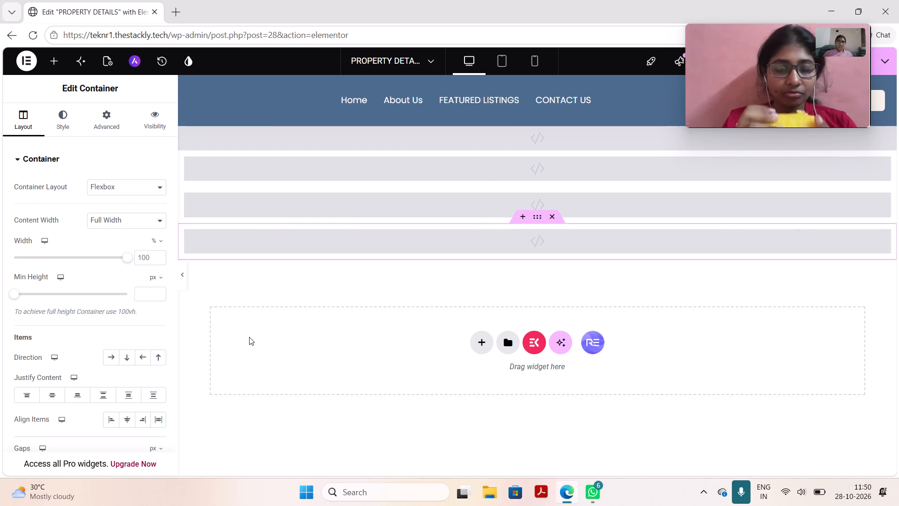
pyautogui.rightClick(249, 337)
pyautogui.click(268, 348)
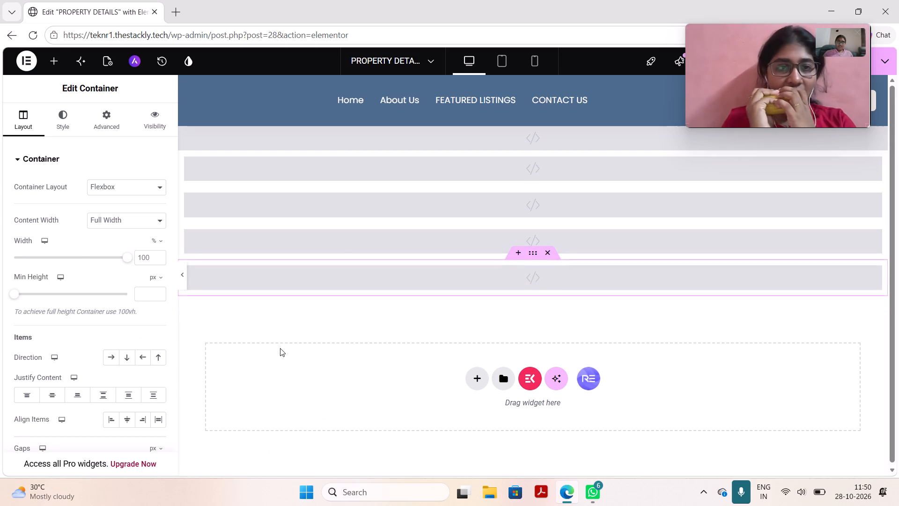
# Paste another copy of the HTML container at the end of the PROPERTY DETAILS page and set its margin and padding to 0 px on all sides.
pyautogui.rightClick(280, 348)
pyautogui.click(295, 359)
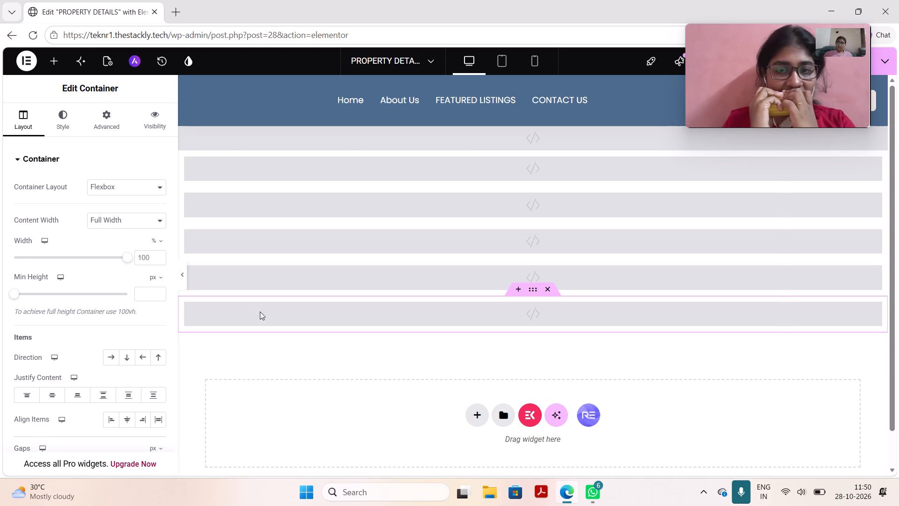
pyautogui.click(103, 128)
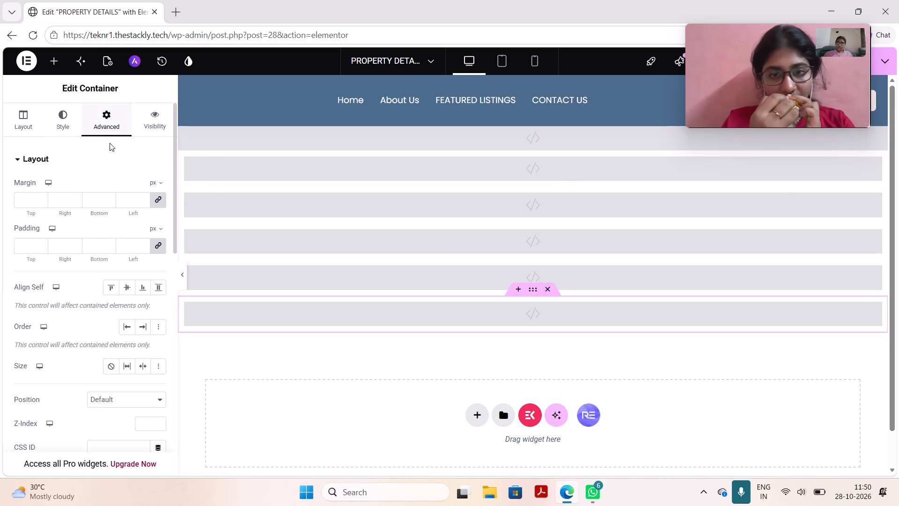
pyautogui.click(127, 207)
pyautogui.press('0')
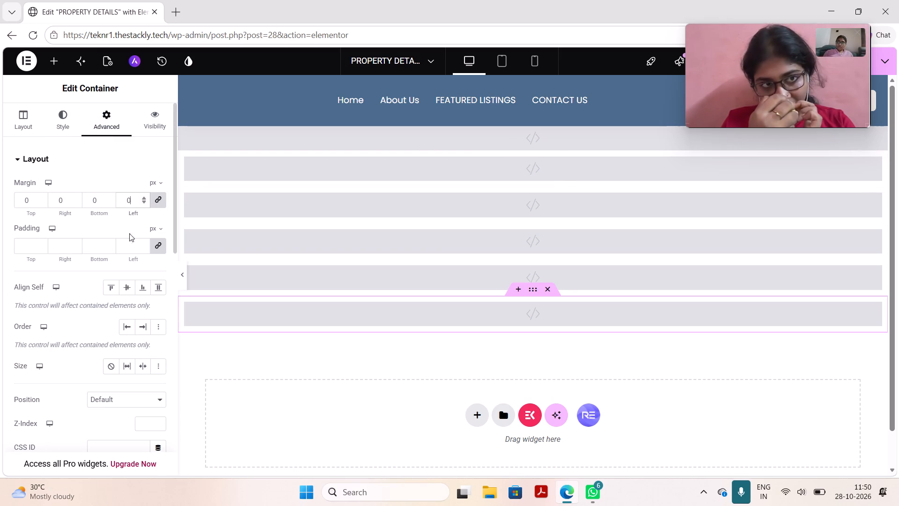
pyautogui.click(130, 244)
pyautogui.press('0')
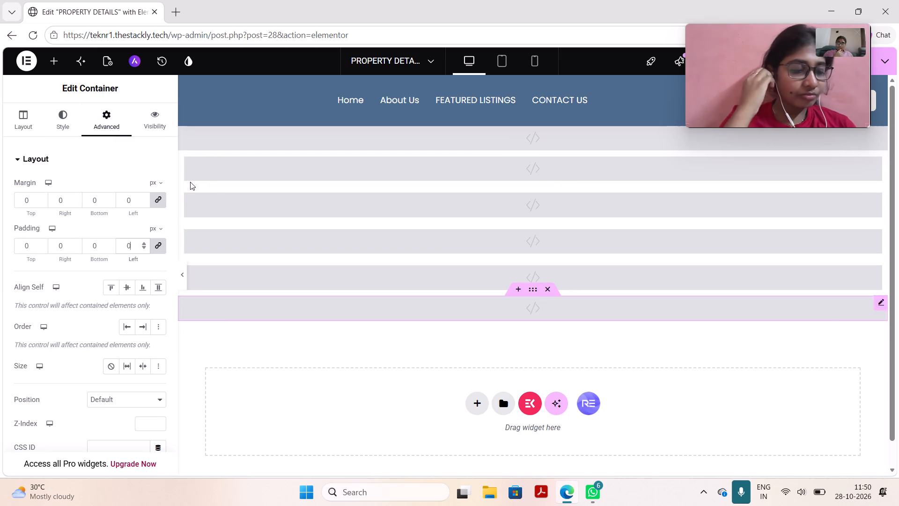
# Rewrite the PROPERTY DETAILS page title in title case in the page settings, starting with "Property".
pyautogui.click(107, 64)
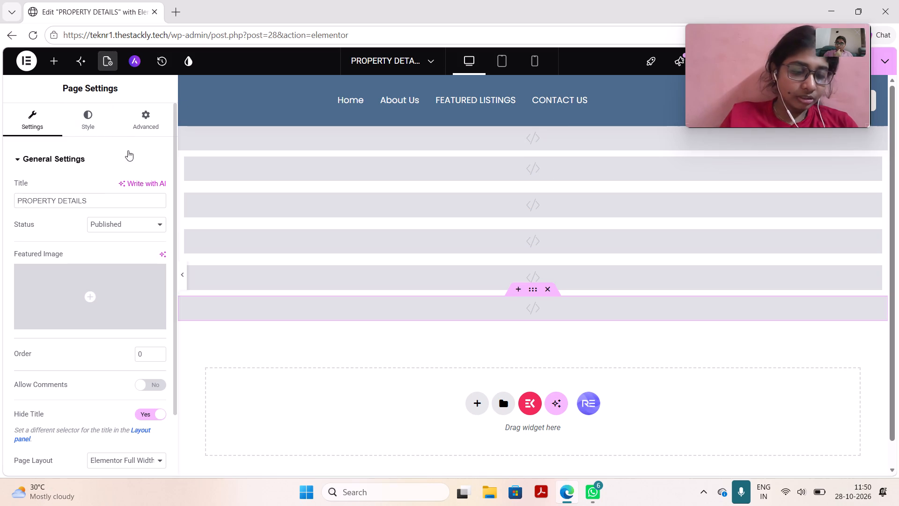
pyautogui.click(92, 199)
pyautogui.press('BackSpace')
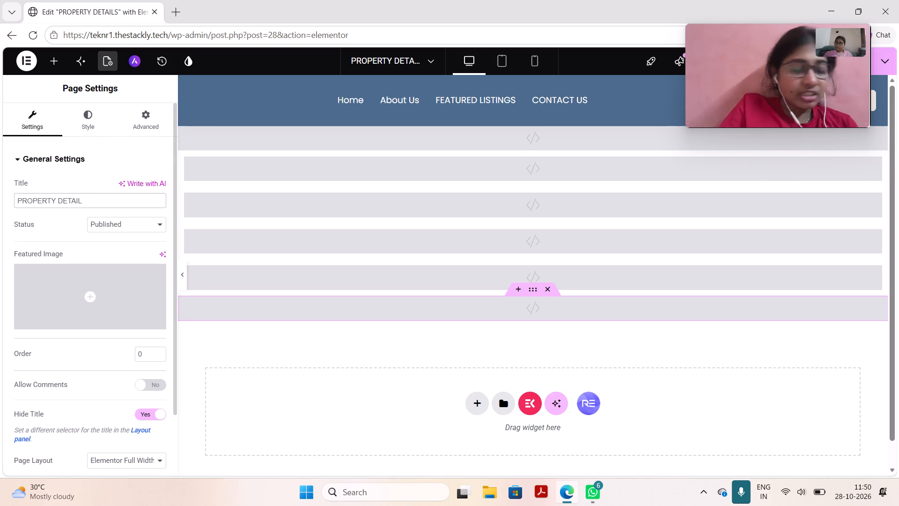
pyautogui.press('BackSpace')
pyautogui.press('BackSpace')
pyautogui.press('BackSpace')
pyautogui.press('BackSpace')
pyautogui.press('BackSpace')
pyautogui.press('BackSpace')
pyautogui.press('BackSpace')
pyautogui.press('BackSpace')
pyautogui.press('BackSpace')
pyautogui.press('BackSpace')
pyautogui.press('BackSpace')
pyautogui.press('BackSpace')
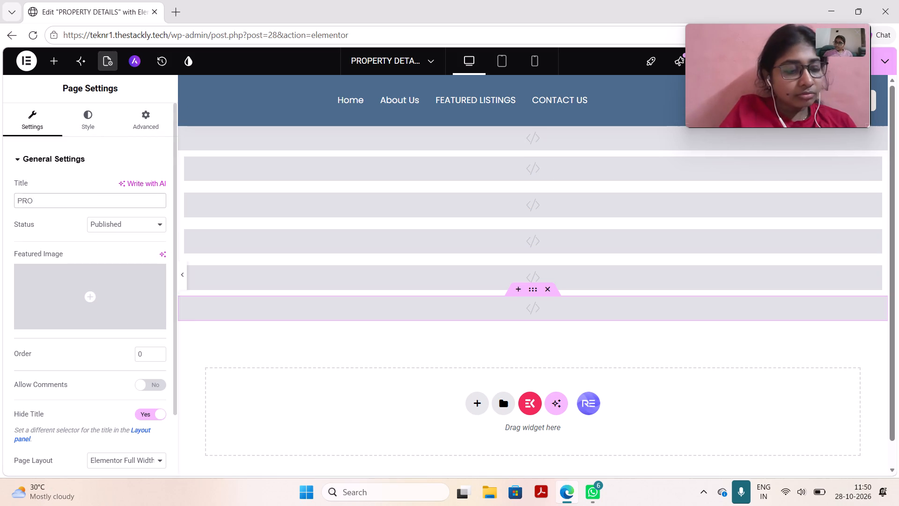
pyautogui.press('BackSpace')
pyautogui.press('BackSpace')
pyautogui.write('ro')
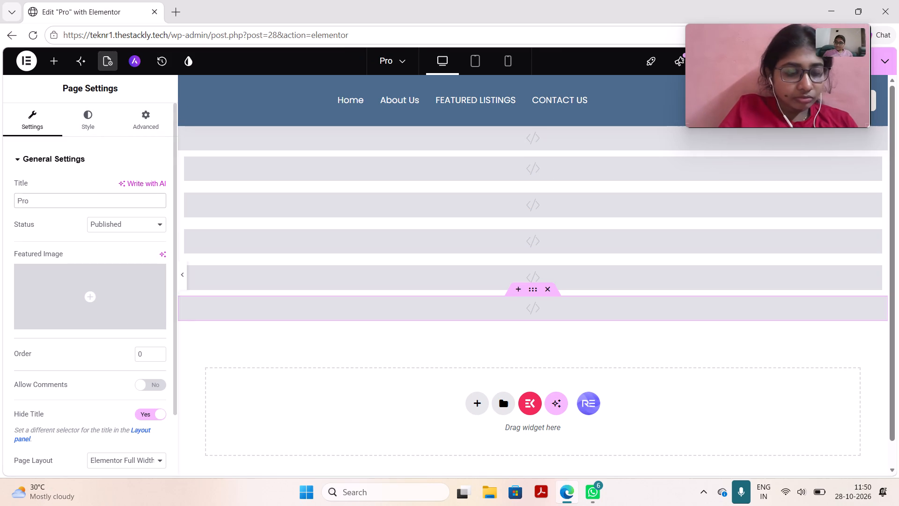
pyautogui.write('perty')
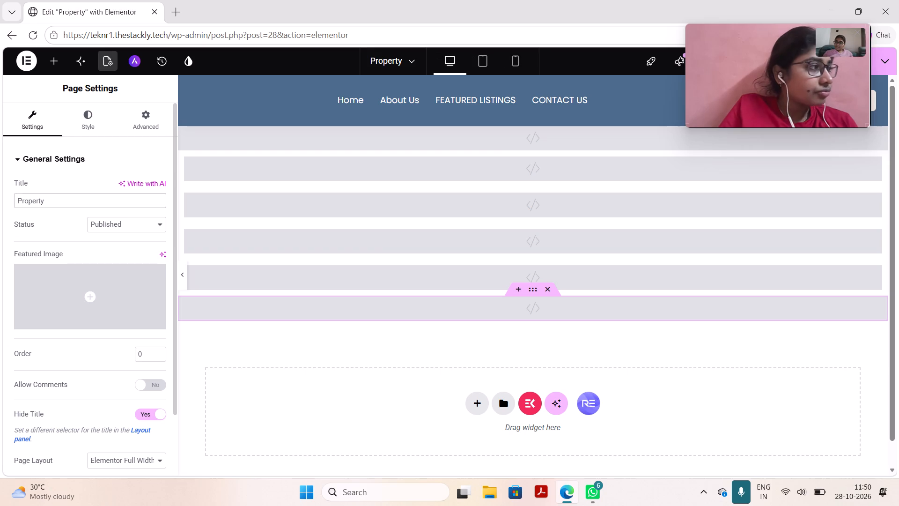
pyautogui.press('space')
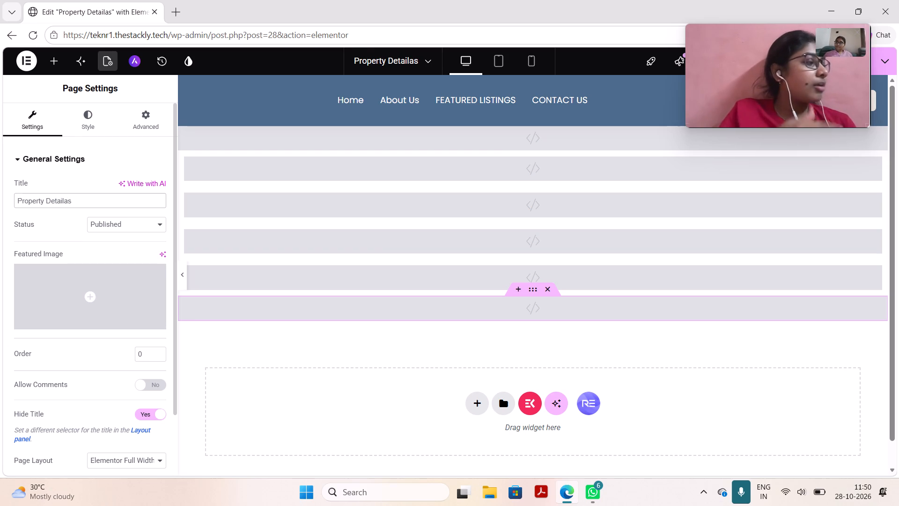
# Correct the ending of the page title so it reads "Property Details".
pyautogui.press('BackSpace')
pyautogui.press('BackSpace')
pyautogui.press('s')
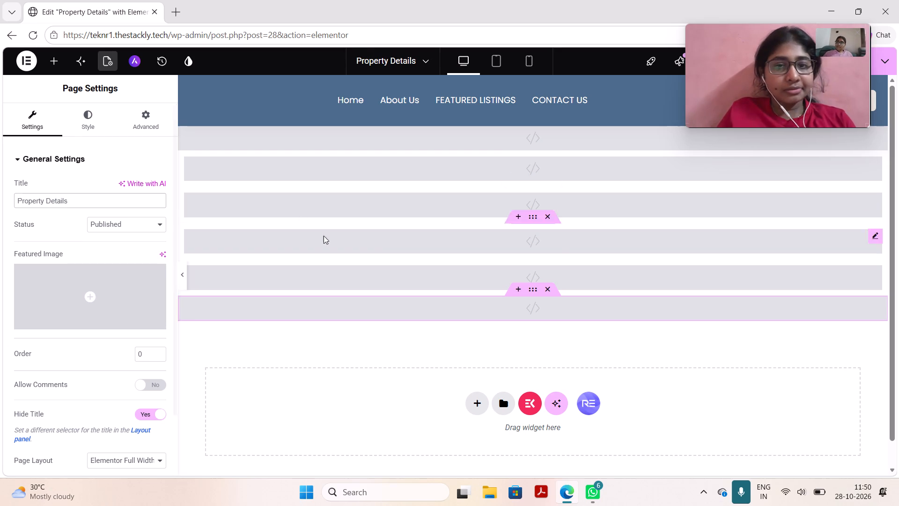
# Give the page body a gradient background and apply a global color as its first color.
pyautogui.click(88, 127)
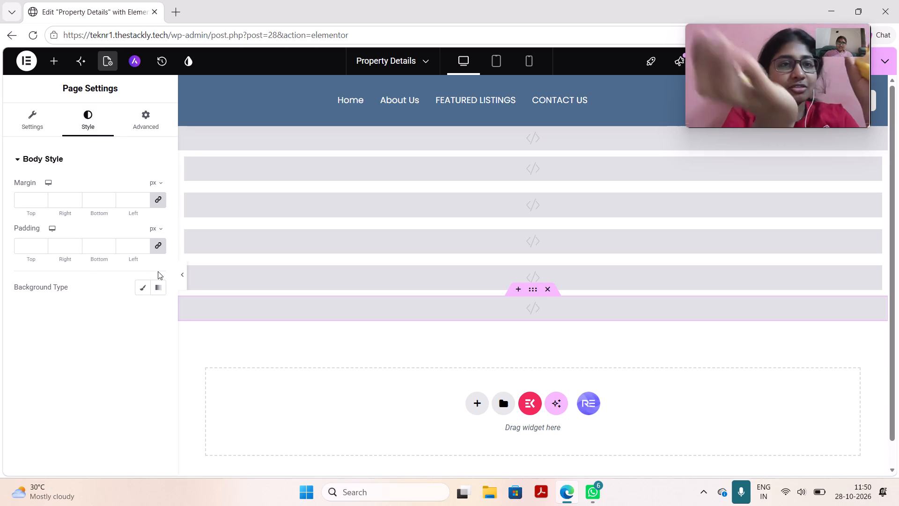
pyautogui.click(161, 287)
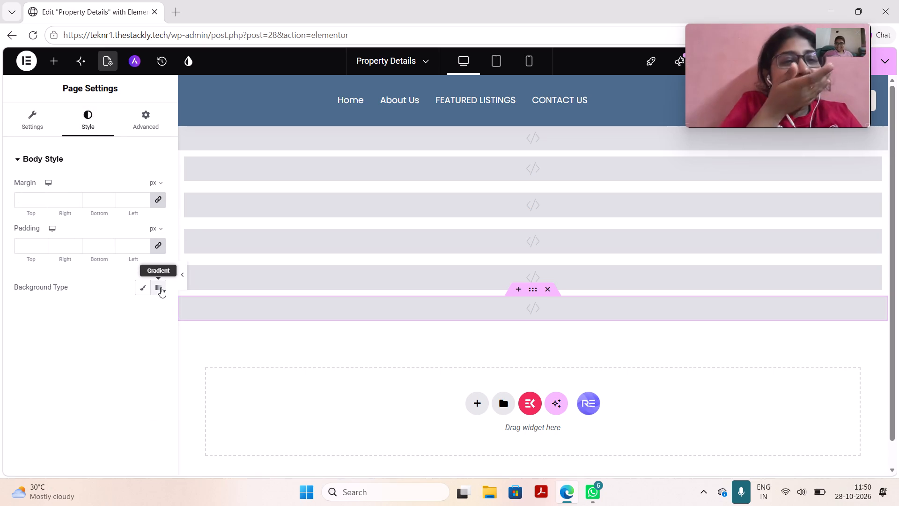
pyautogui.click(144, 365)
pyautogui.scroll(-3, 114, 312)
pyautogui.click(96, 339)
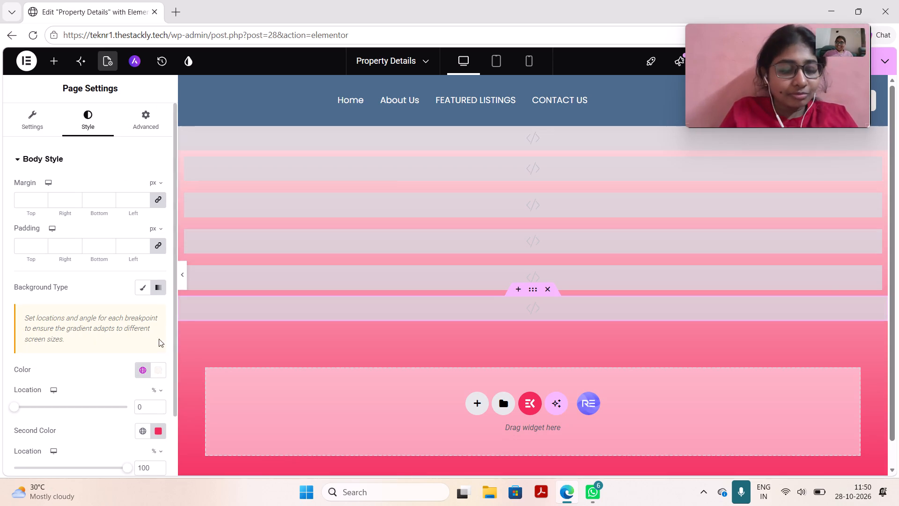
# Clear the second color of the page body's background gradient.
pyautogui.click(160, 440)
pyautogui.click(160, 437)
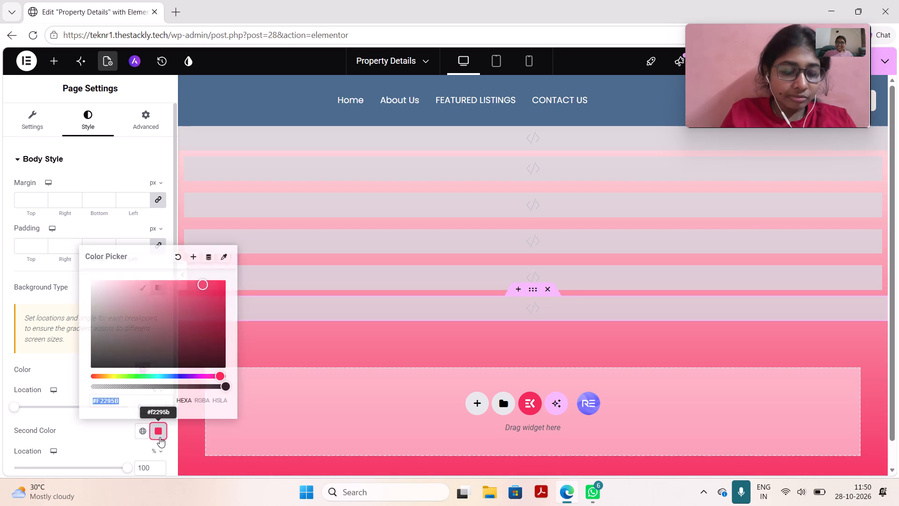
pyautogui.click(176, 252)
pyautogui.scroll(2, 296, 314)
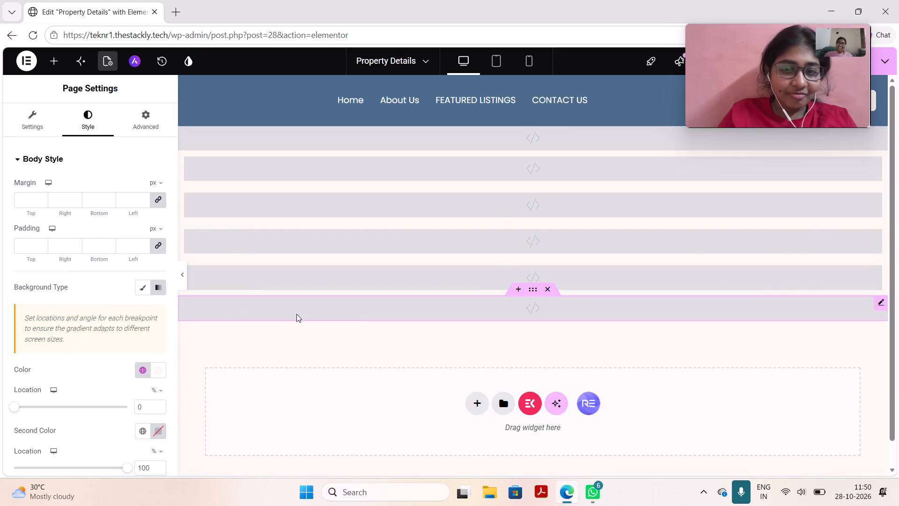
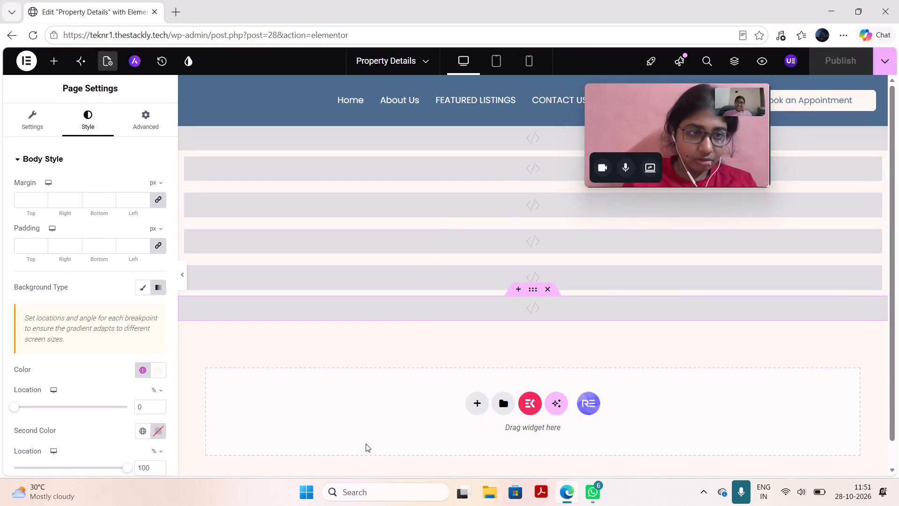
# Switch the Elementor editor from the Property Details page to the CONTACT US page.
pyautogui.click(417, 57)
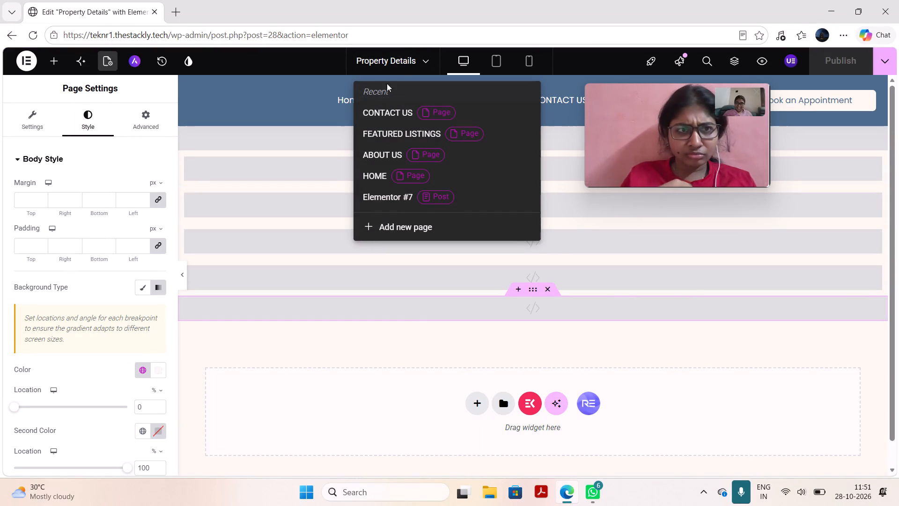
pyautogui.click(374, 105)
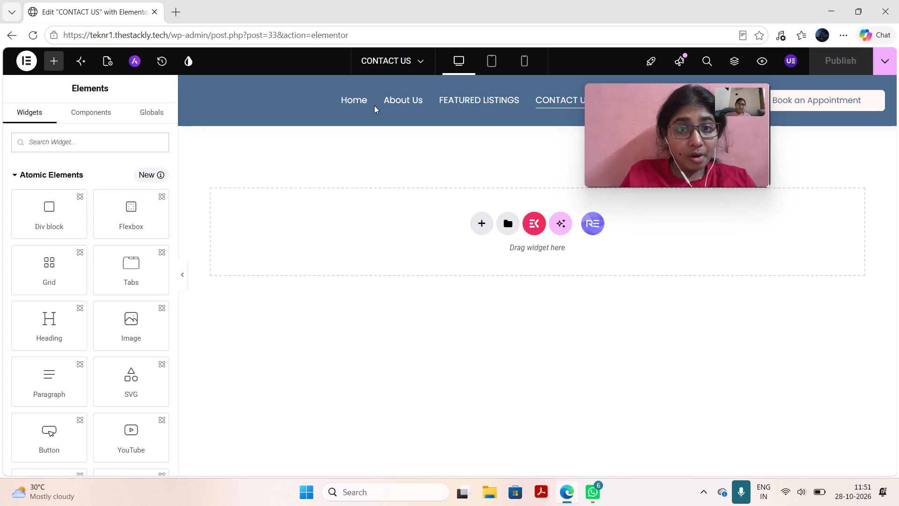
pyautogui.rightClick(337, 180)
pyautogui.click(274, 269)
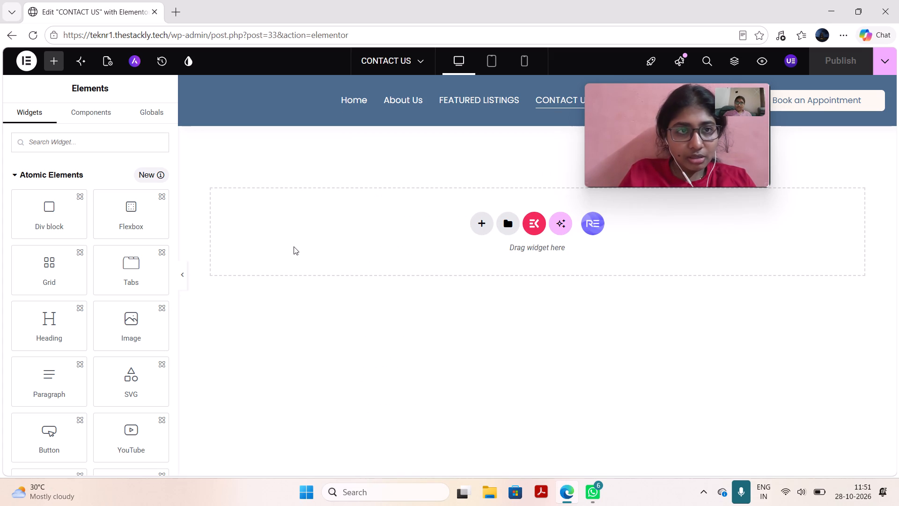
# Paste the HTML container onto the CONTACT US page and set its margin and padding to 0 px on all sides.
pyautogui.rightClick(294, 246)
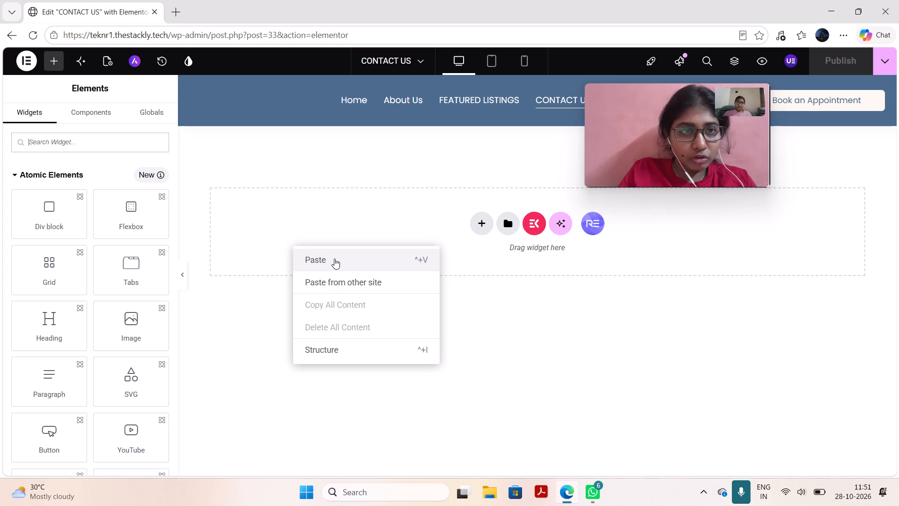
pyautogui.click(334, 259)
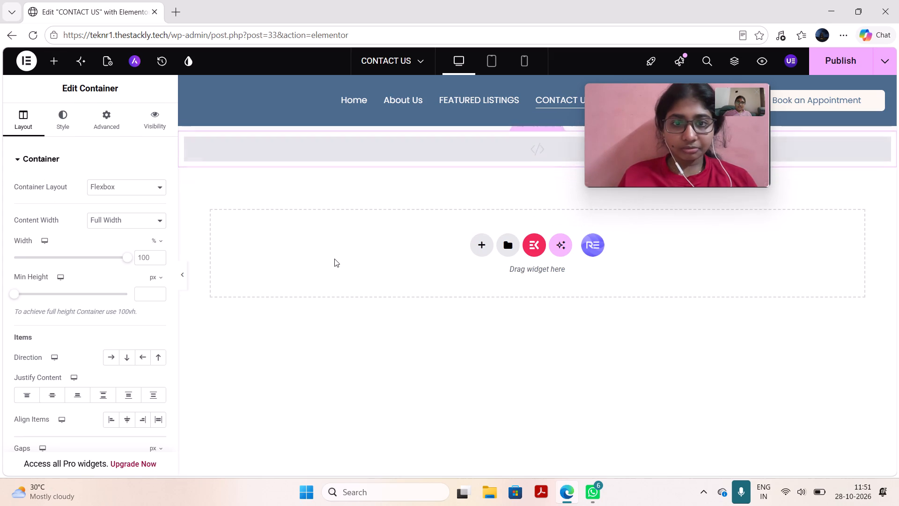
pyautogui.click(116, 124)
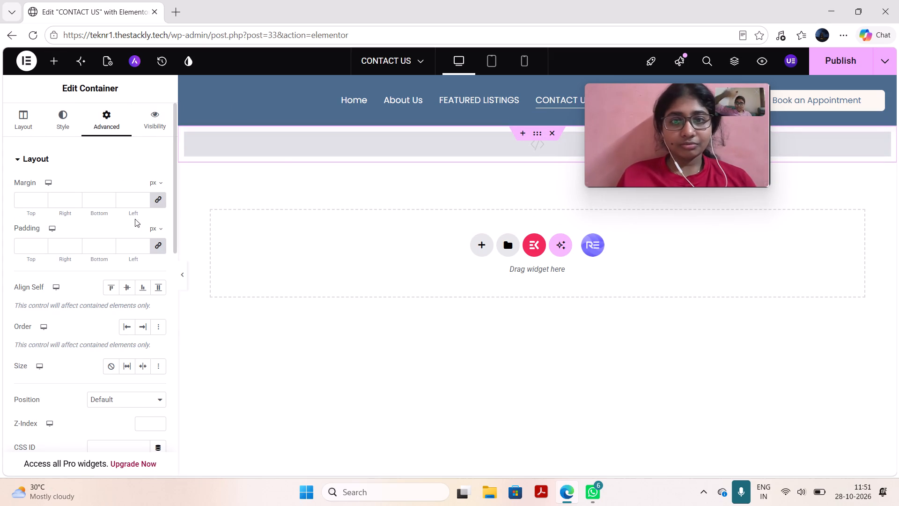
pyautogui.click(128, 201)
pyautogui.press('0')
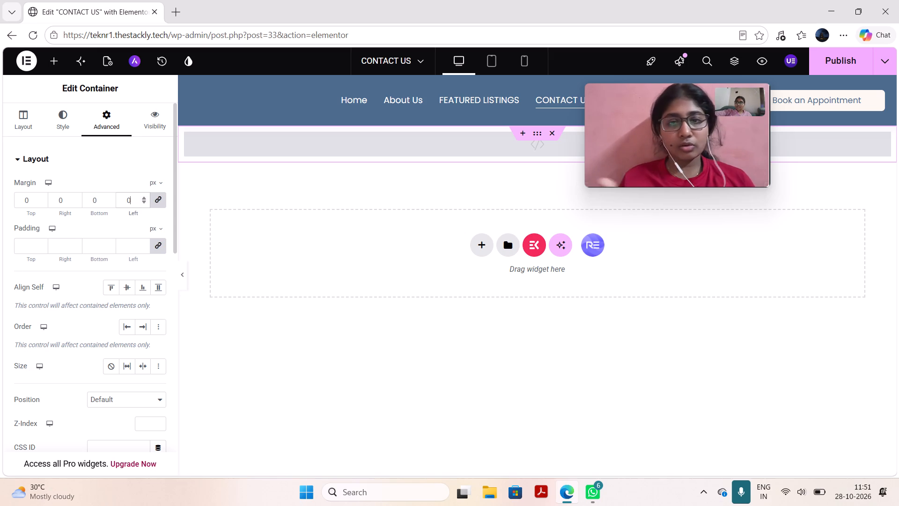
pyautogui.click(128, 243)
pyautogui.press('0')
# Paste five more copies of the HTML container below the first one on the CONTACT US page.
pyautogui.click(278, 252)
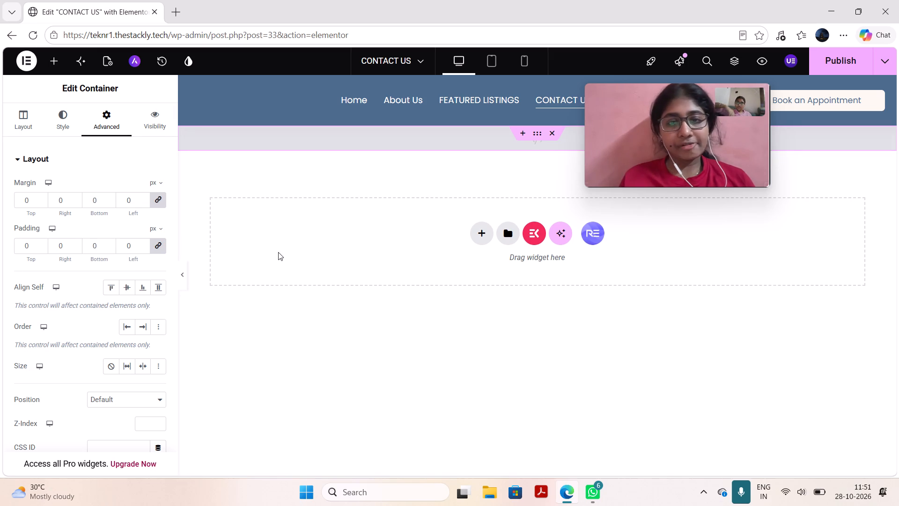
pyautogui.rightClick(278, 252)
pyautogui.click(294, 260)
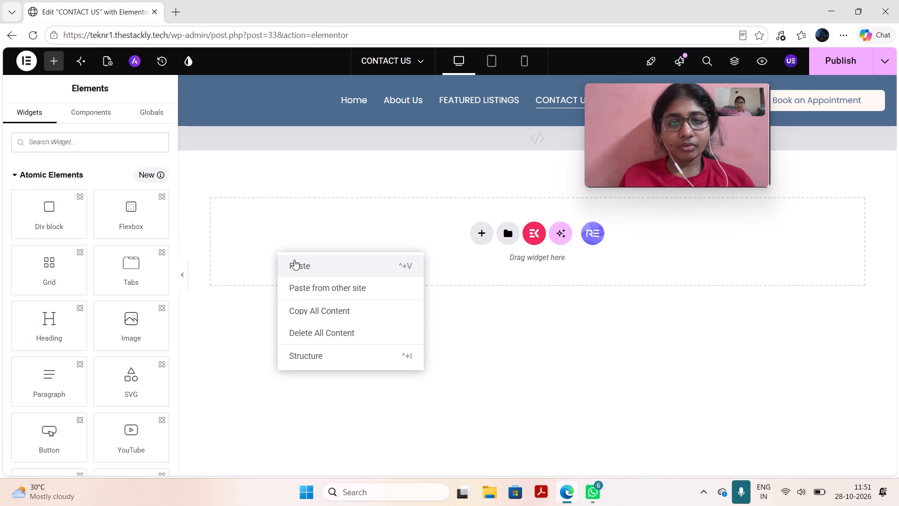
pyautogui.click(294, 260)
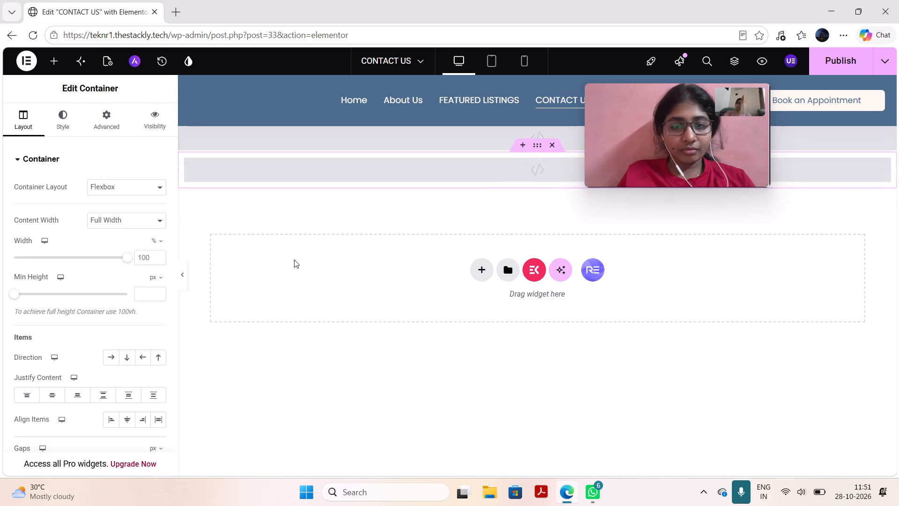
pyautogui.rightClick(294, 260)
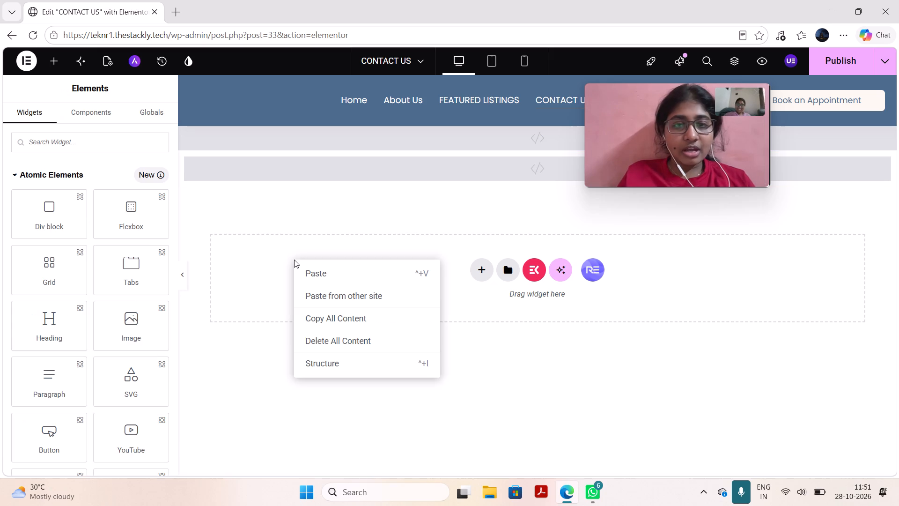
pyautogui.click(301, 270)
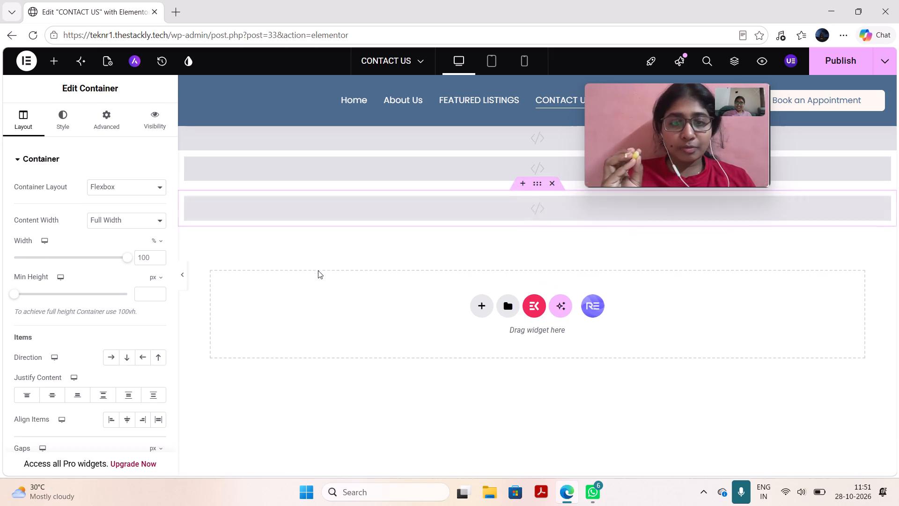
pyautogui.rightClick(305, 305)
pyautogui.click(317, 322)
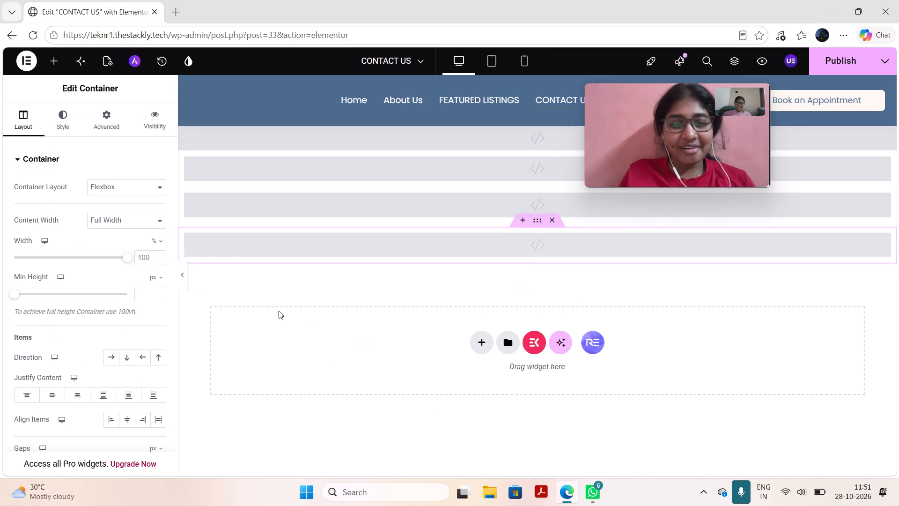
pyautogui.rightClick(279, 311)
pyautogui.click(286, 319)
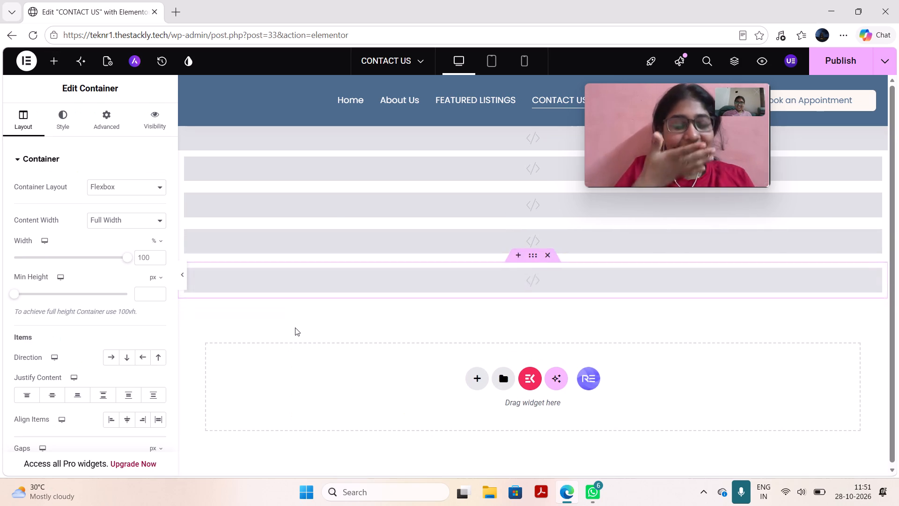
pyautogui.rightClick(268, 377)
pyautogui.click(300, 370)
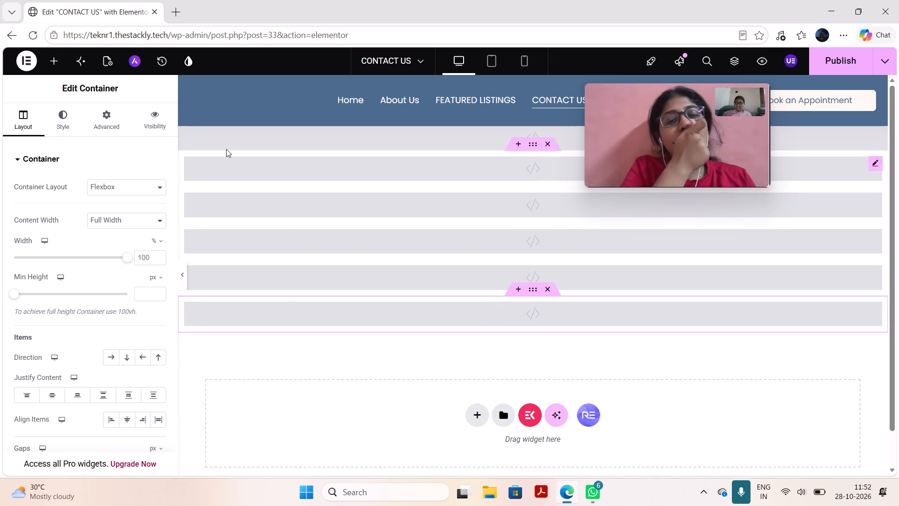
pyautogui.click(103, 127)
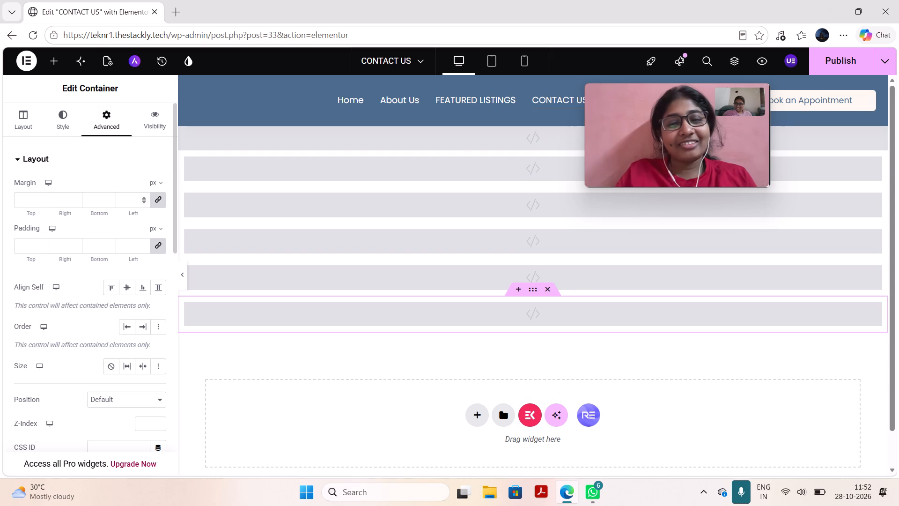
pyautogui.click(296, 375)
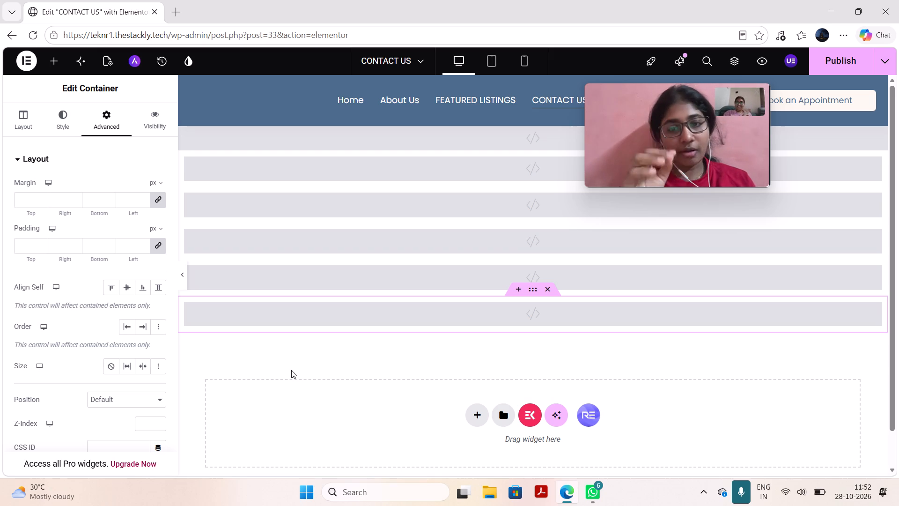
# Change the CONTACT US page title to "Contact Us" in the page settings.
pyautogui.click(113, 59)
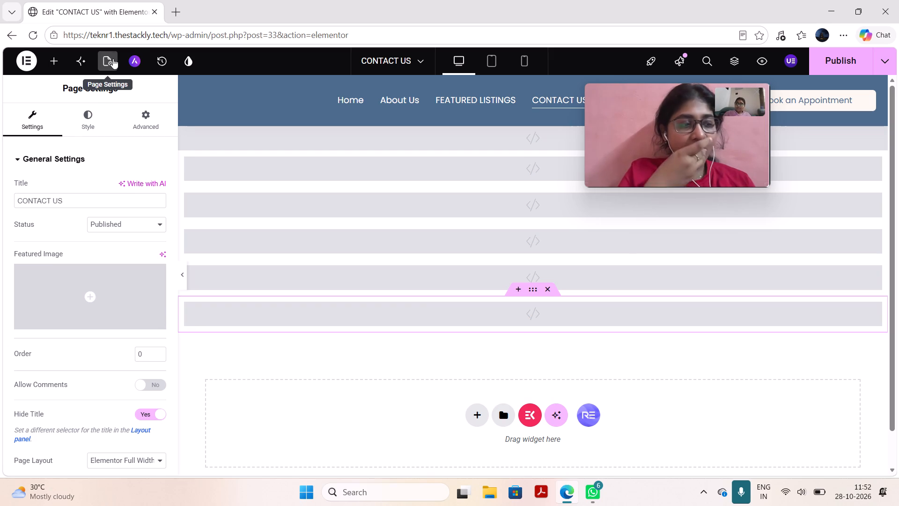
pyautogui.click(74, 201)
pyautogui.press('BackSpace')
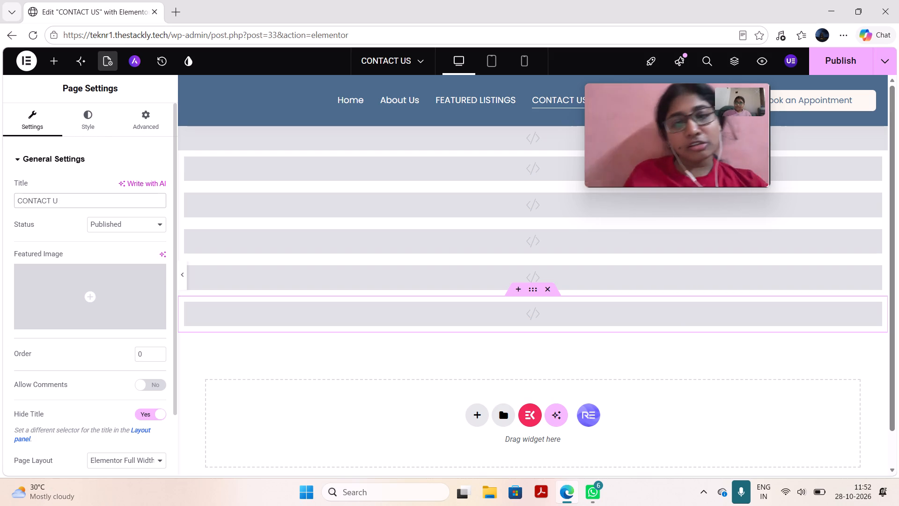
pyautogui.press('BackSpace')
pyautogui.press('BackSpace')
pyautogui.press('BackSpace')
pyautogui.press('BackSpace')
pyautogui.press('BackSpace')
pyautogui.press('BackSpace')
pyautogui.press('BackSpace')
pyautogui.press('BackSpace')
pyautogui.write('ontact')
pyautogui.press('space')
pyautogui.press('s')
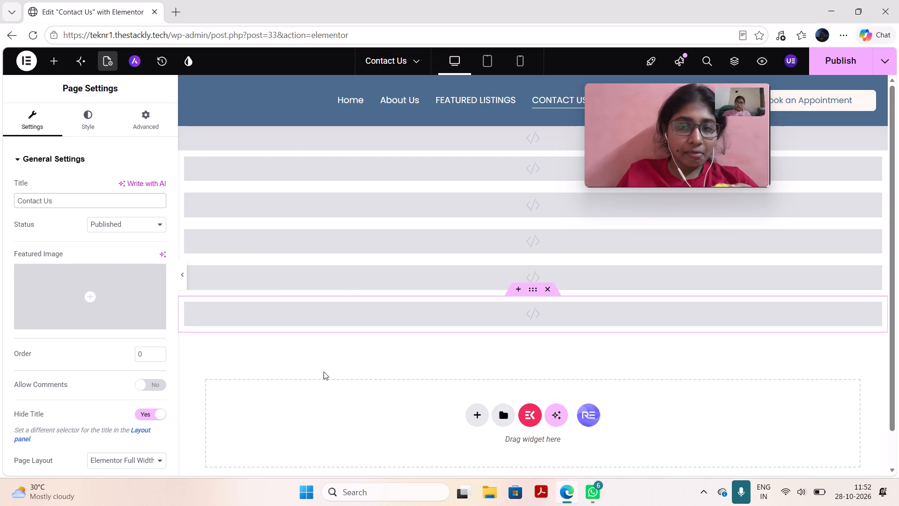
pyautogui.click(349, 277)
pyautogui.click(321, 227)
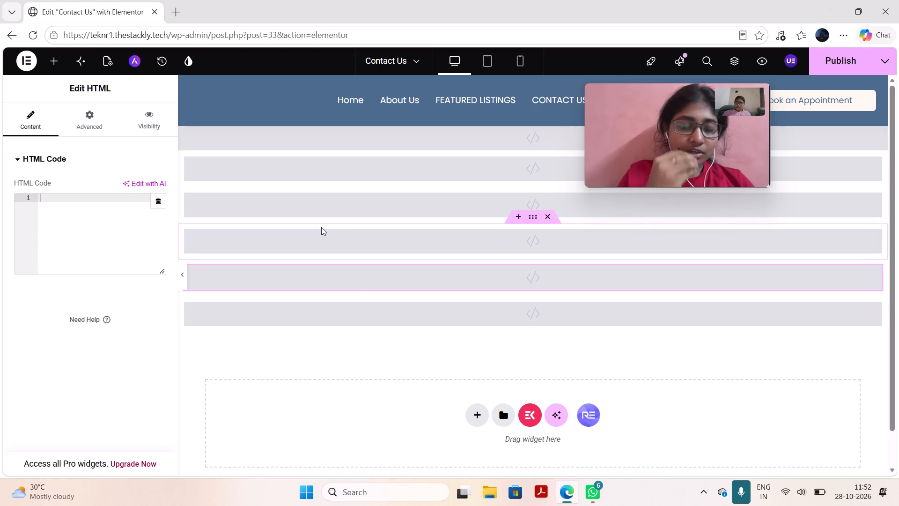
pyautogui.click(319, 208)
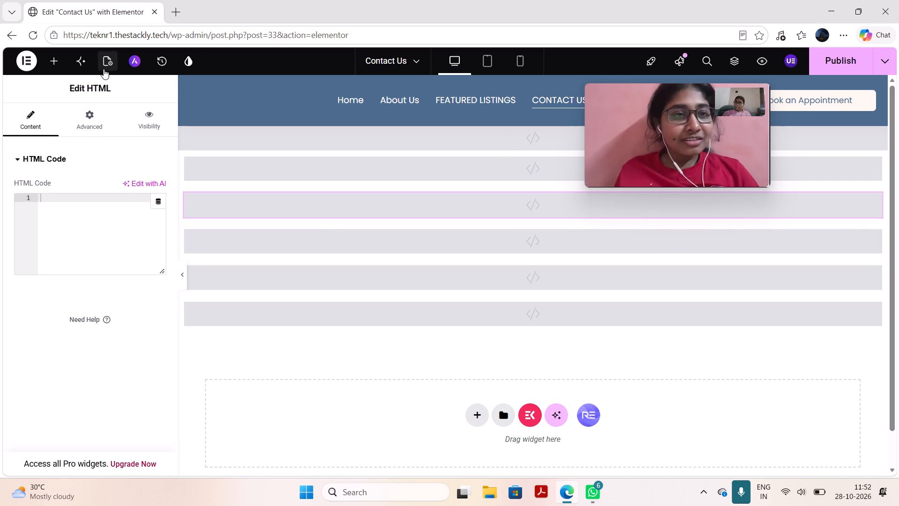
# Give the Contact Us page body a gradient background with global BG COLOR #FAF7F0 as first colour and the second colour cleared.
pyautogui.click(104, 67)
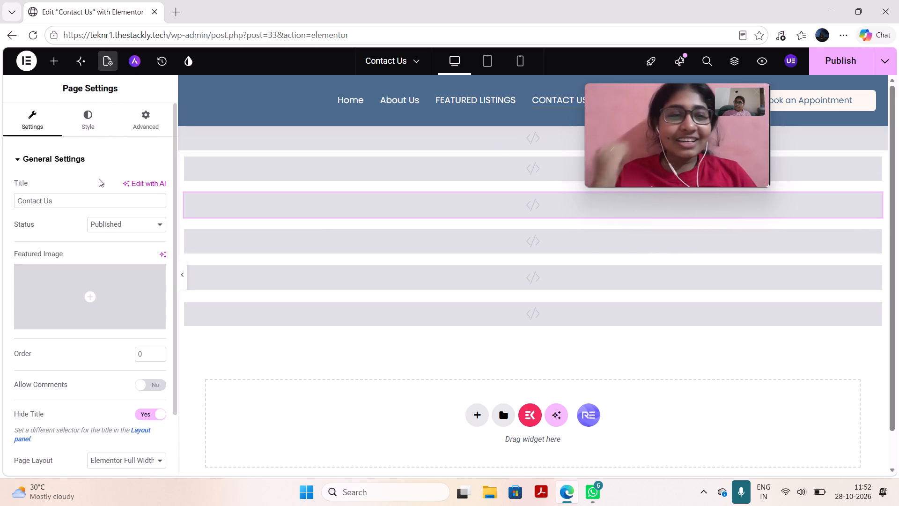
pyautogui.click(89, 112)
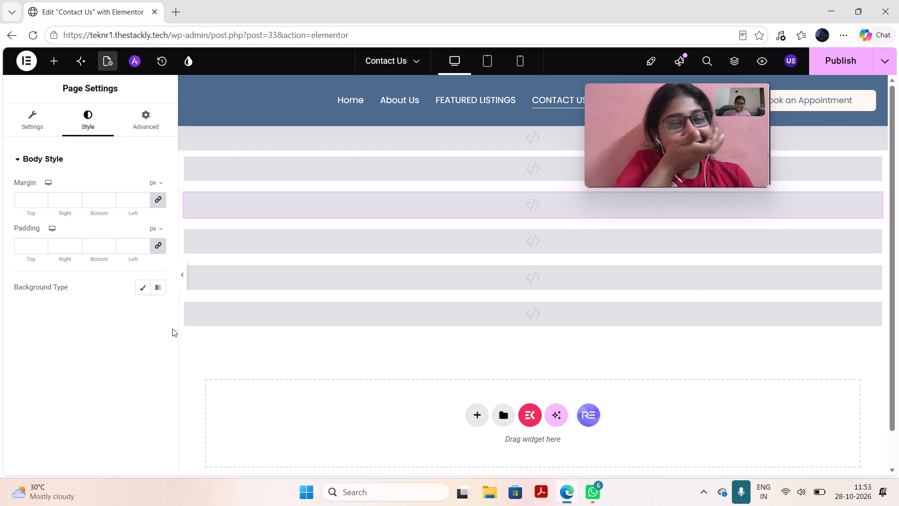
pyautogui.click(156, 292)
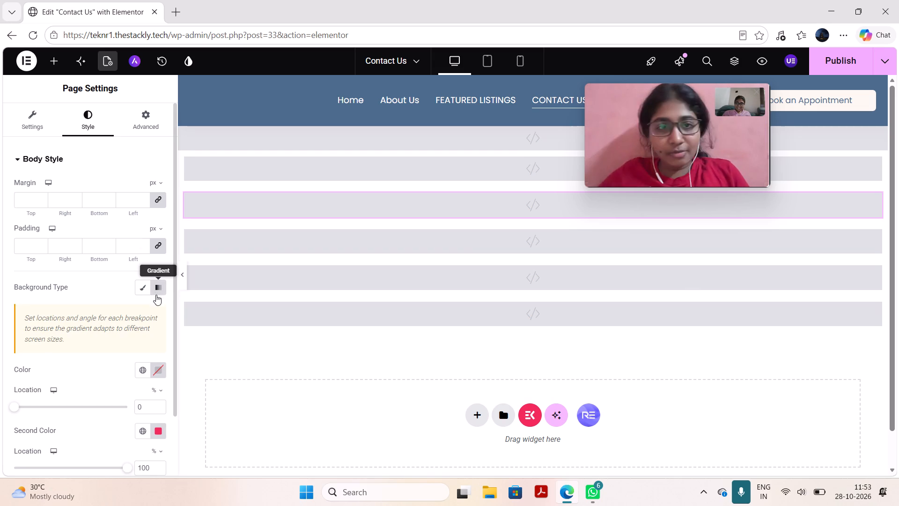
pyautogui.click(147, 367)
pyautogui.scroll(-5, 122, 315)
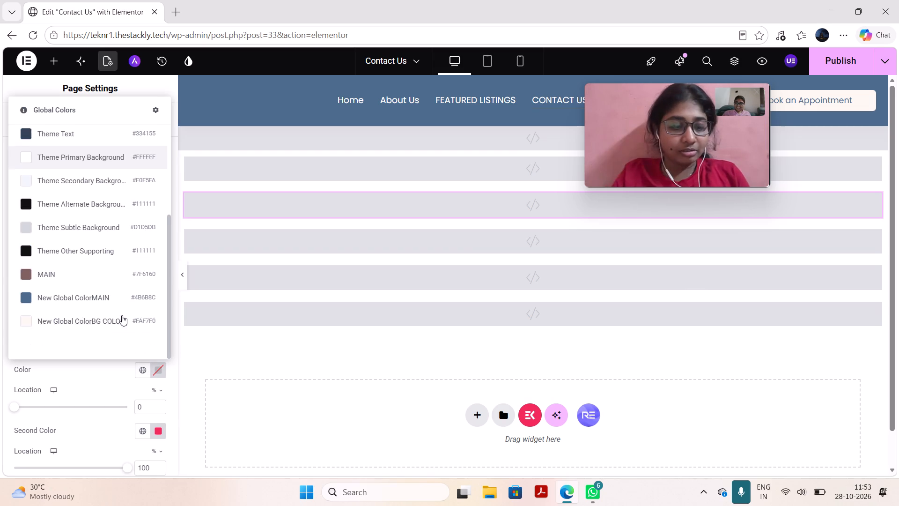
pyautogui.click(110, 335)
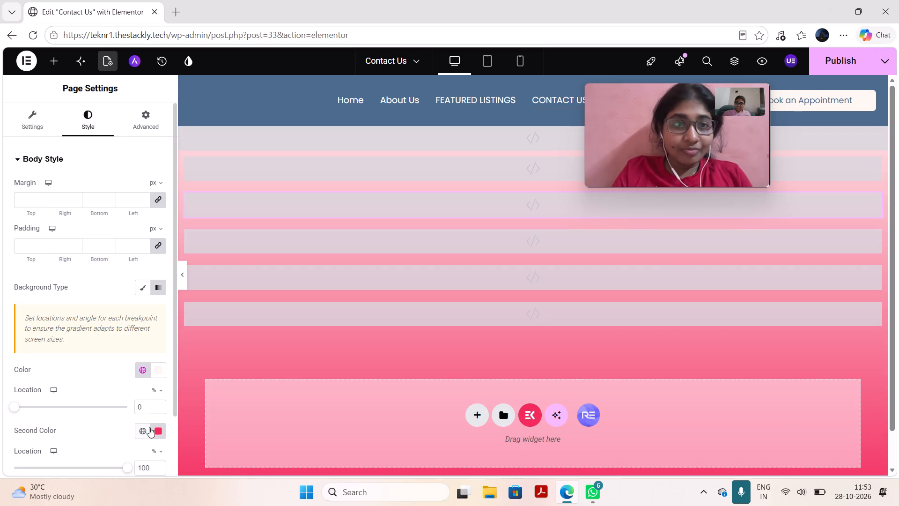
pyautogui.click(156, 434)
pyautogui.click(179, 260)
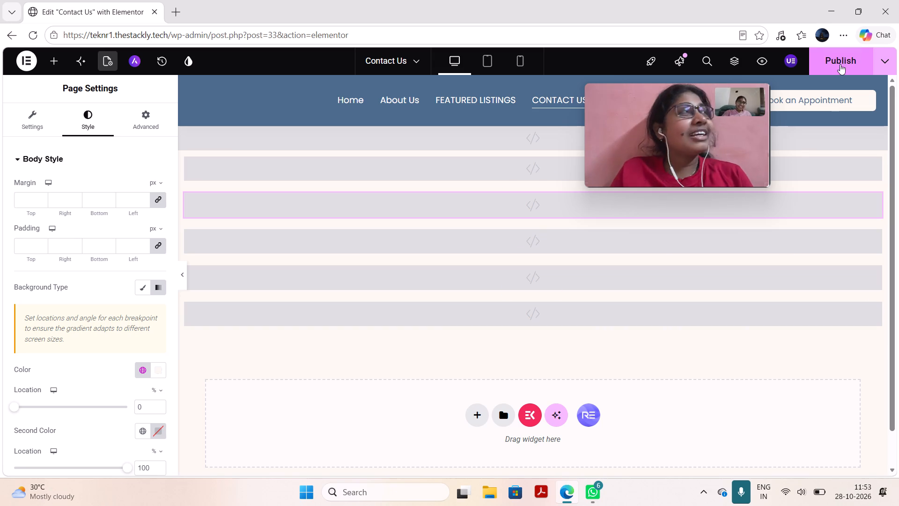
# Publish the Contact Us page.
pyautogui.click(816, 73)
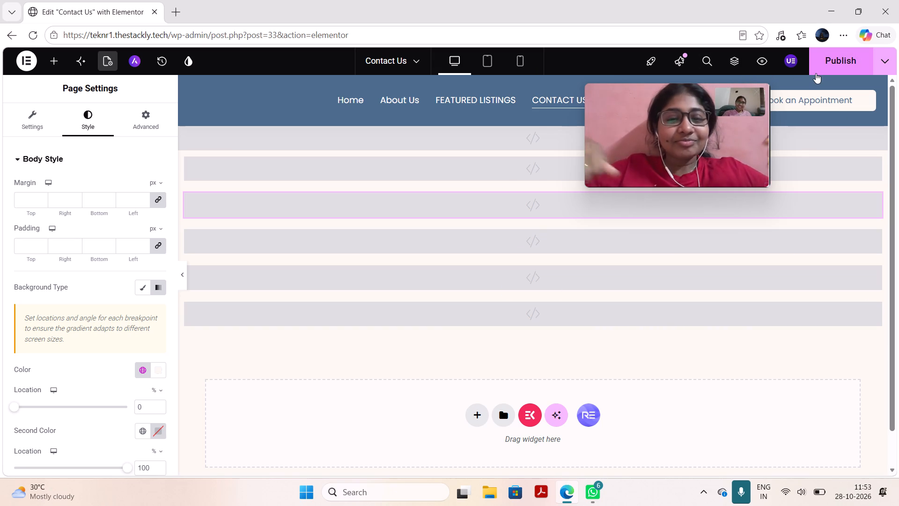
# On the About Us page, give the body a gradient background with global BG COLOR #FAF7F0 as first colour and the second colour cleared.
pyautogui.click(383, 54)
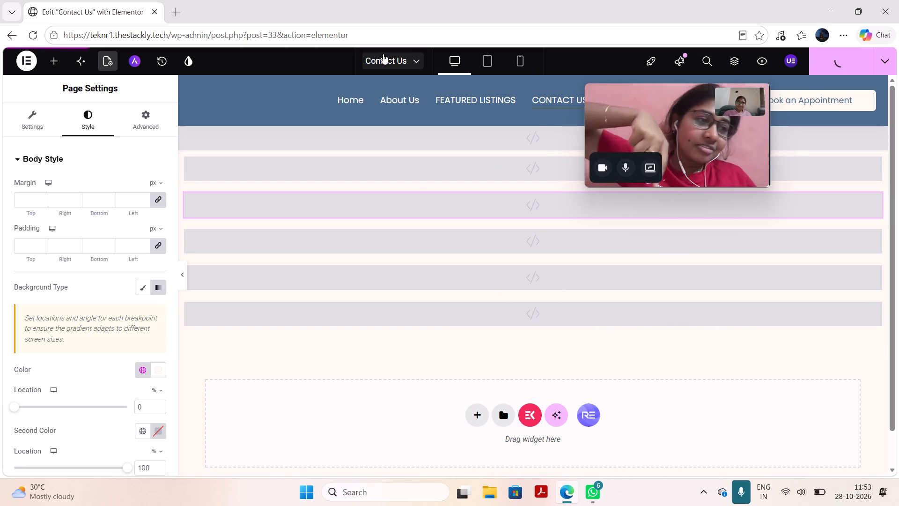
pyautogui.click(381, 156)
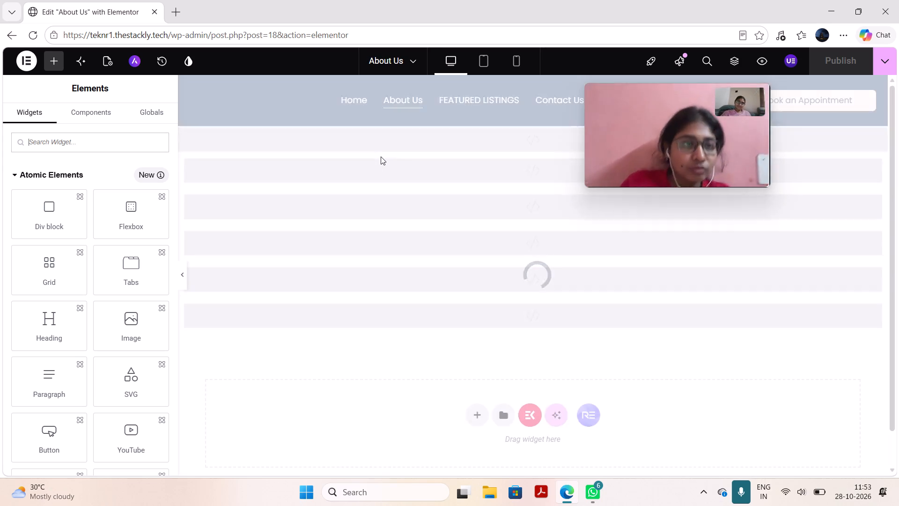
pyautogui.click(114, 62)
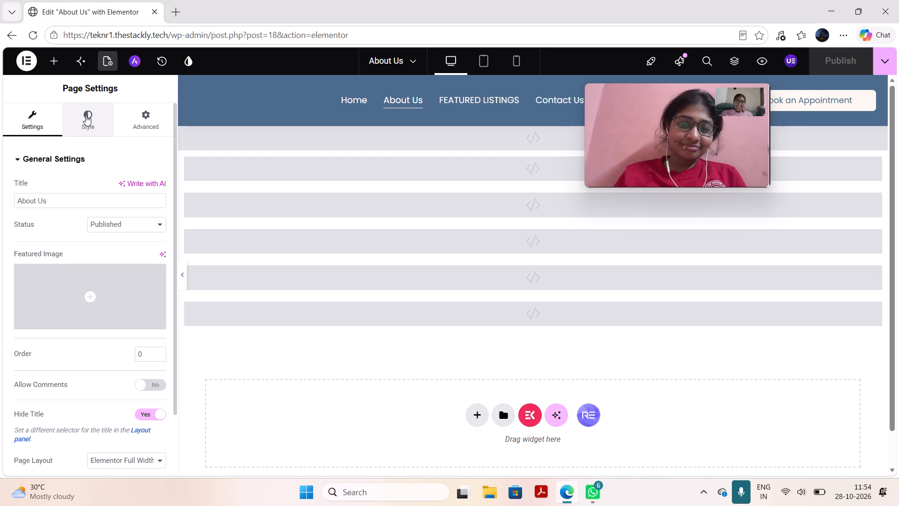
pyautogui.click(86, 115)
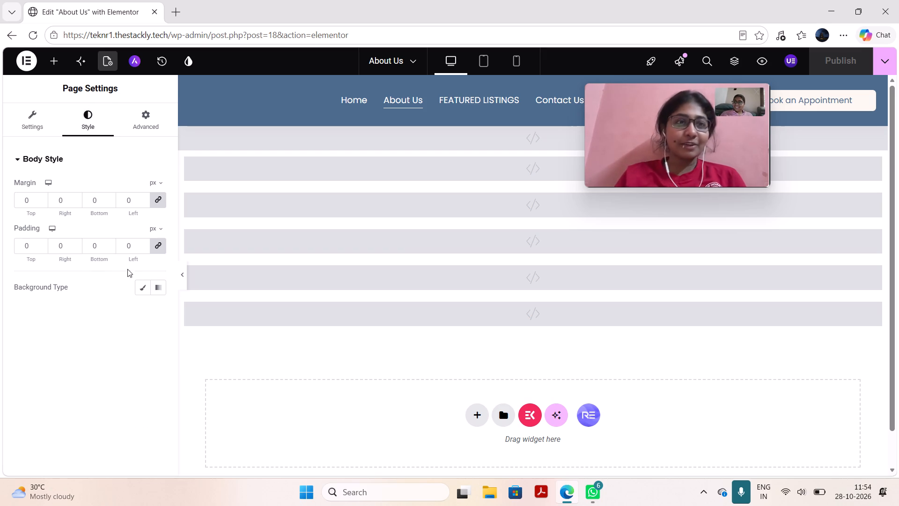
pyautogui.click(159, 283)
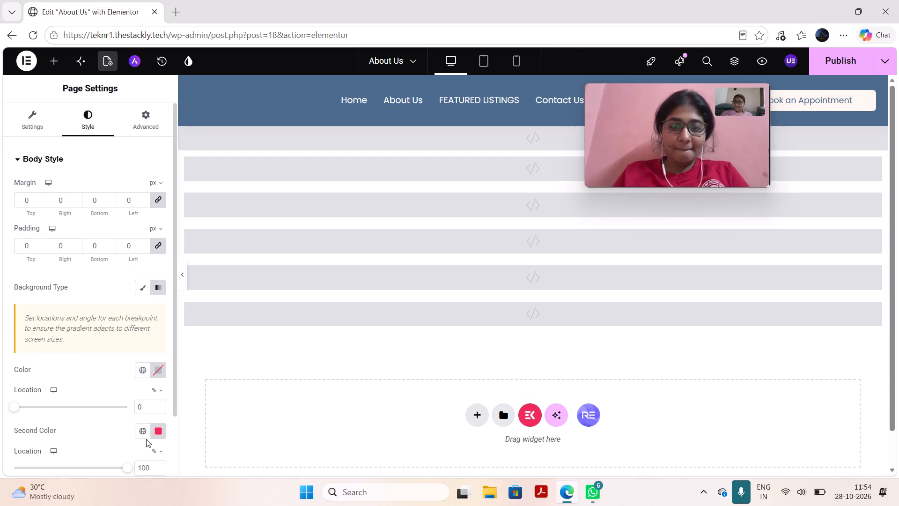
pyautogui.click(140, 427)
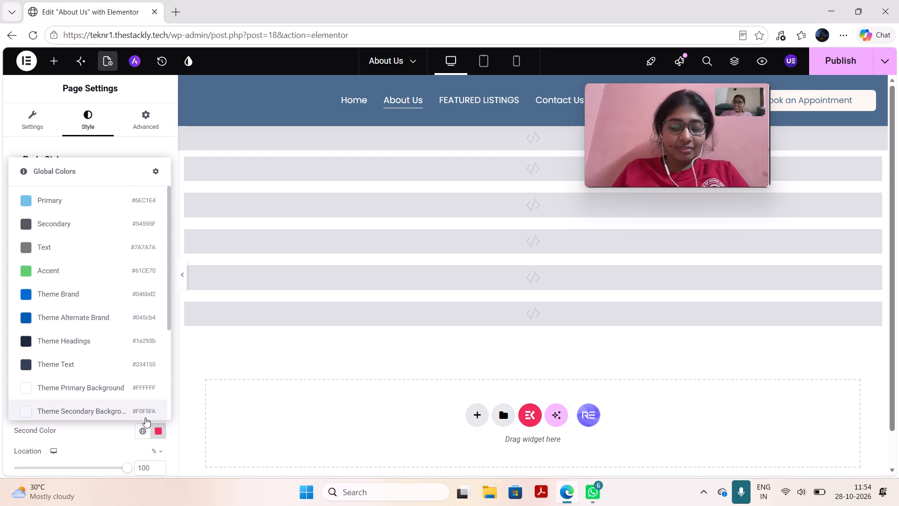
pyautogui.click(153, 429)
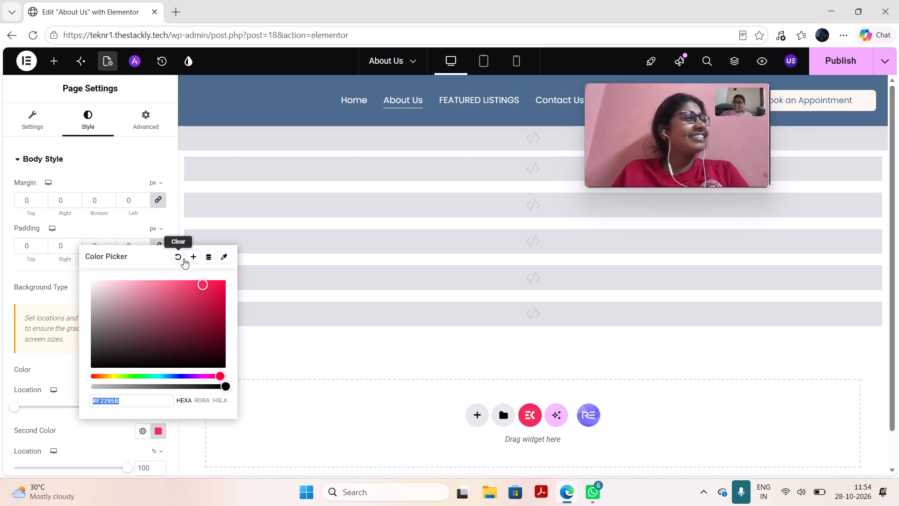
pyautogui.click(178, 259)
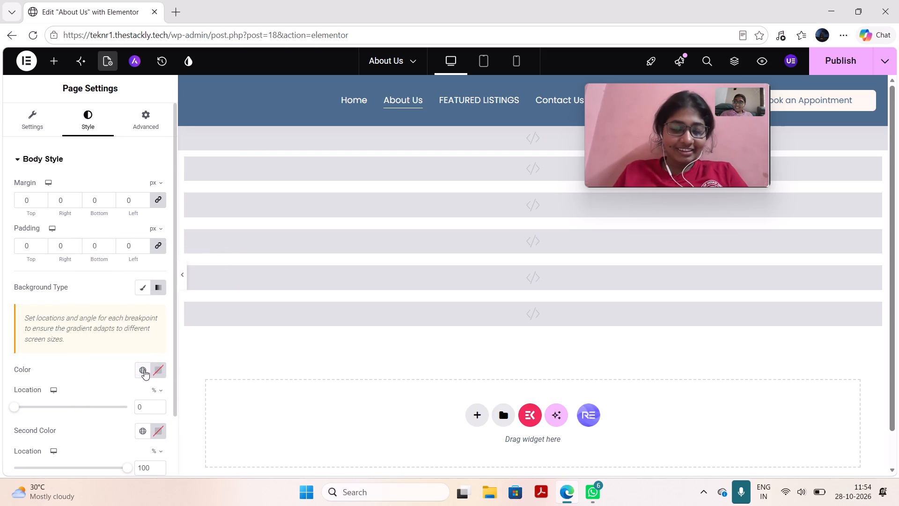
pyautogui.click(144, 370)
pyautogui.scroll(-2, 118, 354)
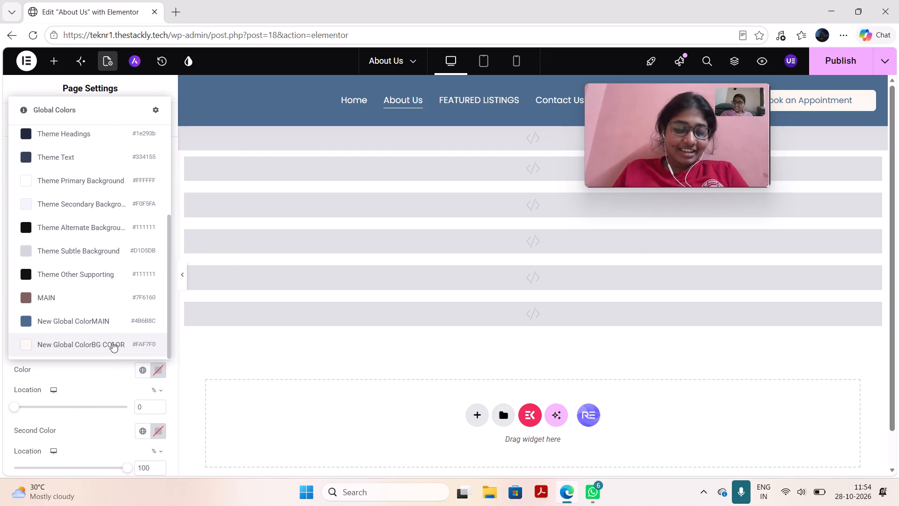
pyautogui.click(112, 342)
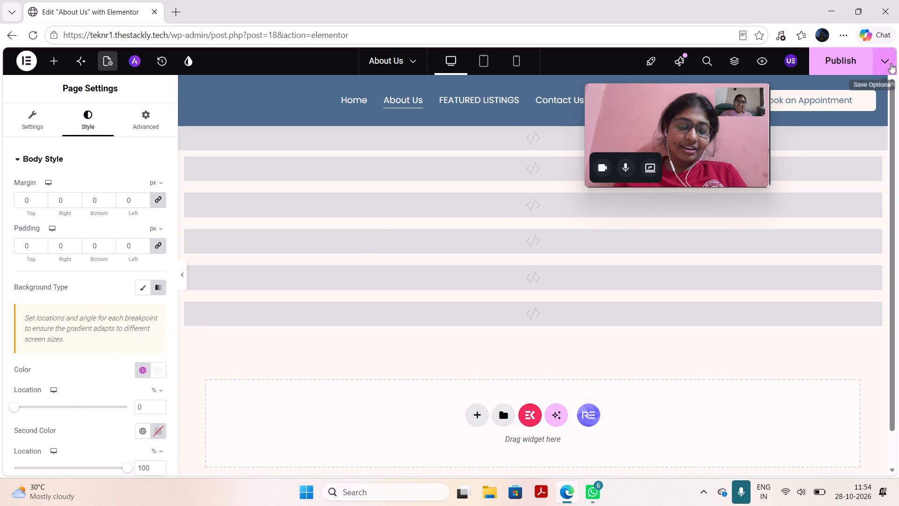
# Publish the About Us page.
pyautogui.click(849, 61)
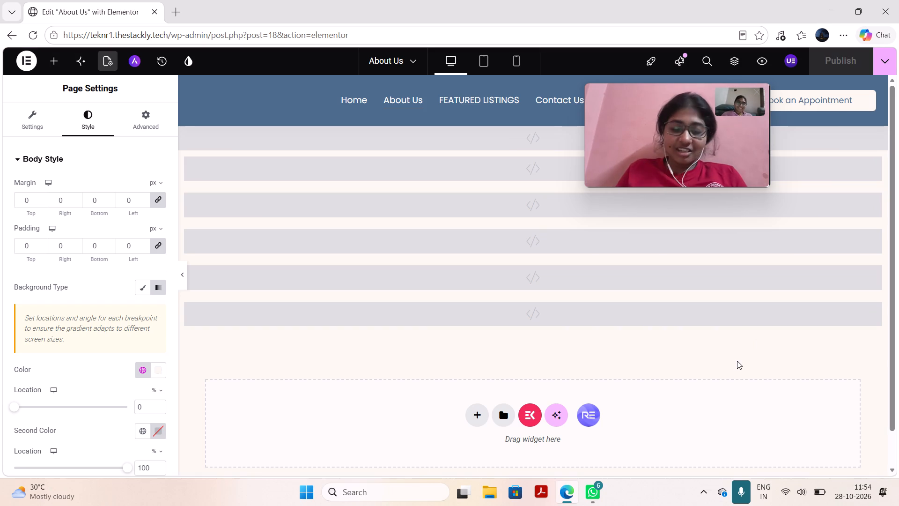
pyautogui.click(383, 56)
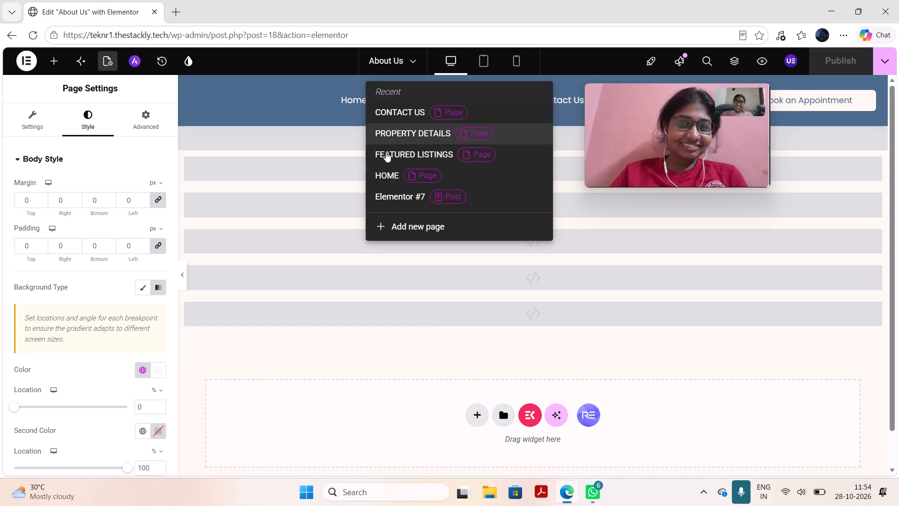